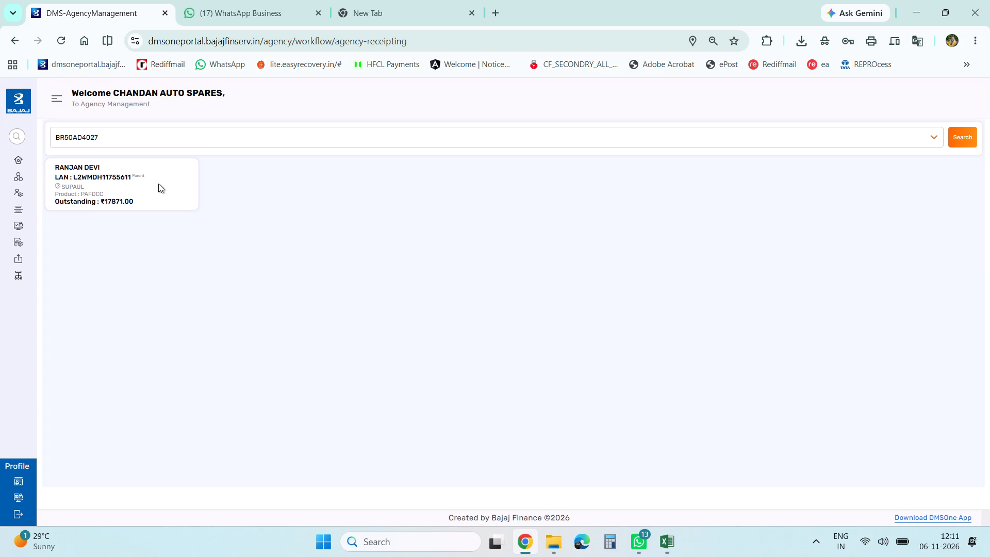
Open the loan account found for the searched vehicle registration and capture a screenshot of its loan and allocation details.
click(158, 184)
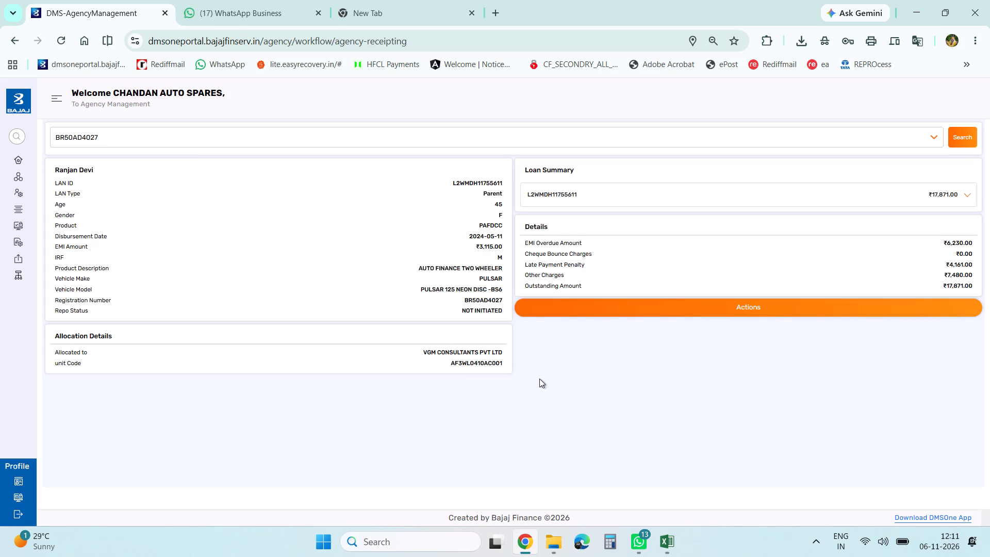
scroll(539, 379, down, 1)
key(ctrl+Print)
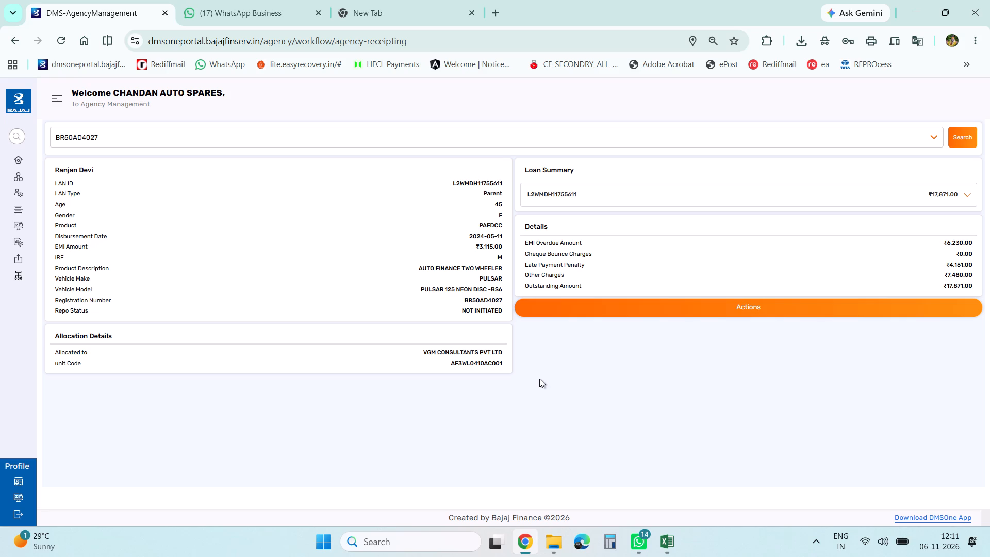
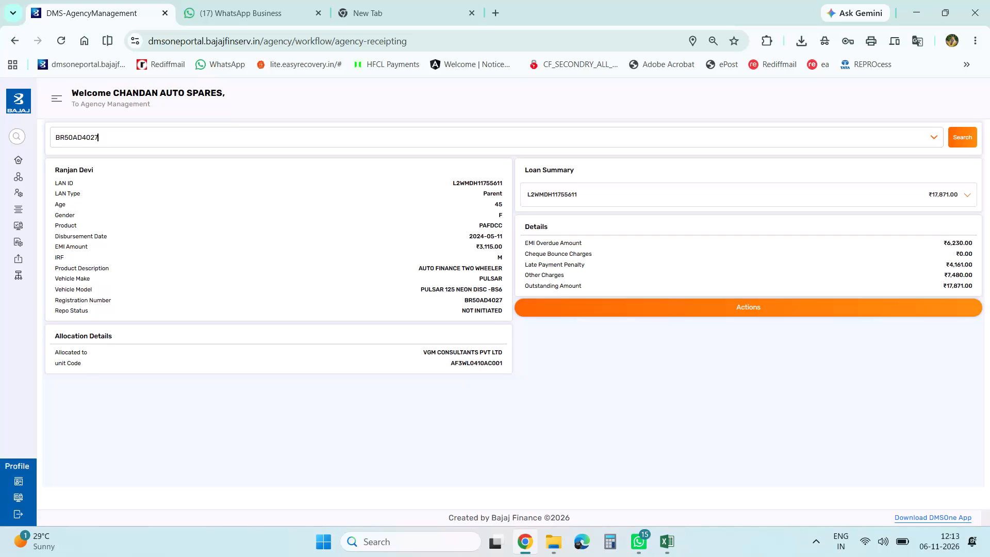
Replace the vehicle registration in the case search with the next loan account number and search for it.
key(BackSpace)
key(BackSpace)
key(BackSpace)
key(BackSpace)
key(BackSpace)
key(BackSpace)
key(BackSpace)
key(BackSpace)
key(BackSpace)
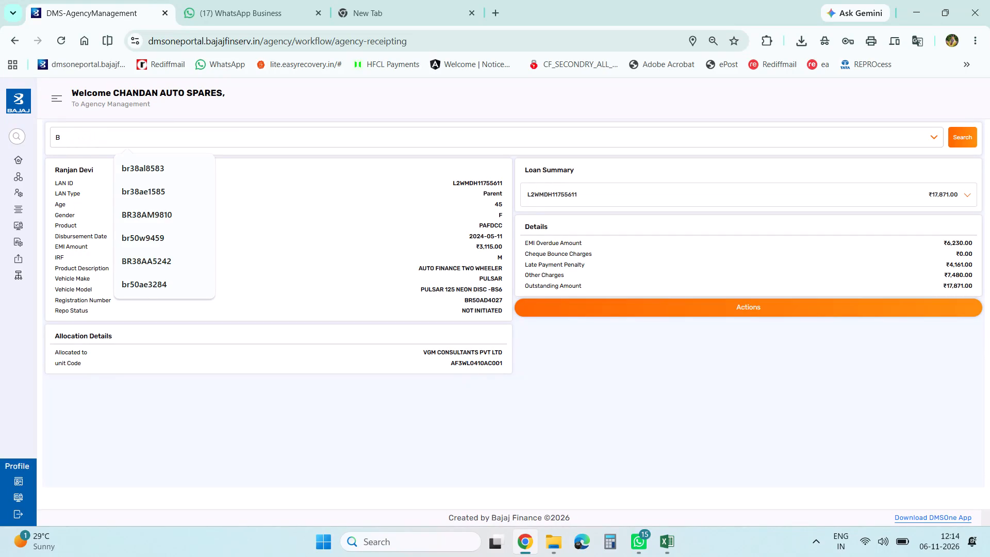
key(BackSpace)
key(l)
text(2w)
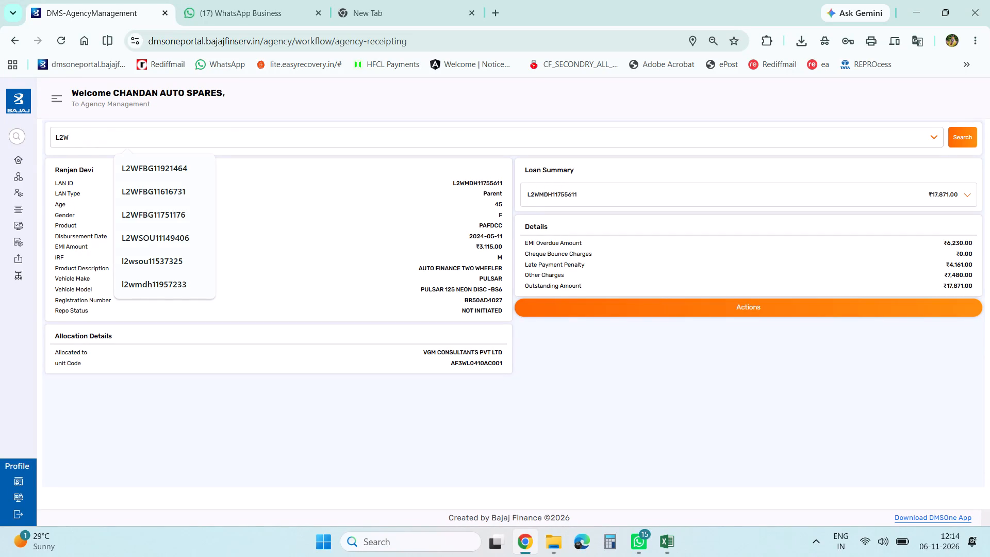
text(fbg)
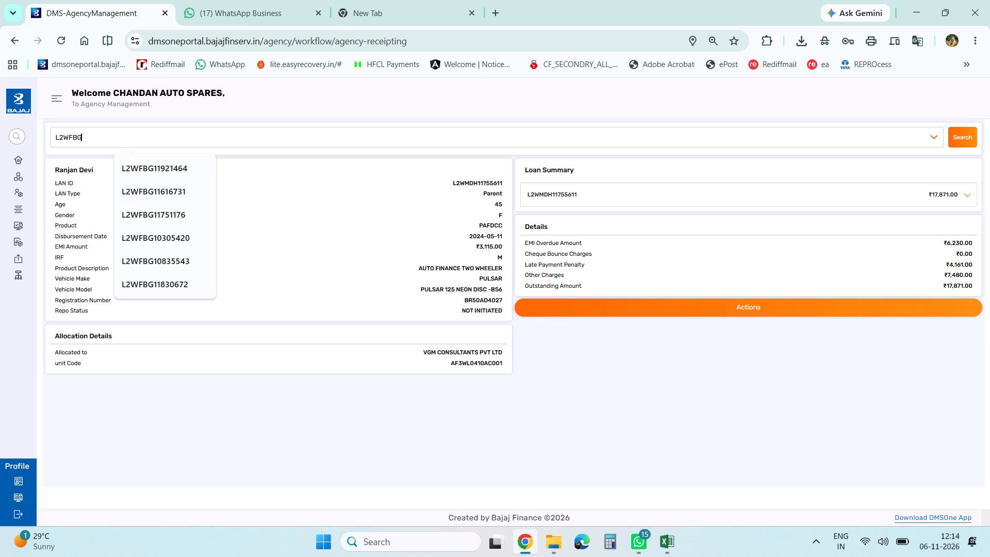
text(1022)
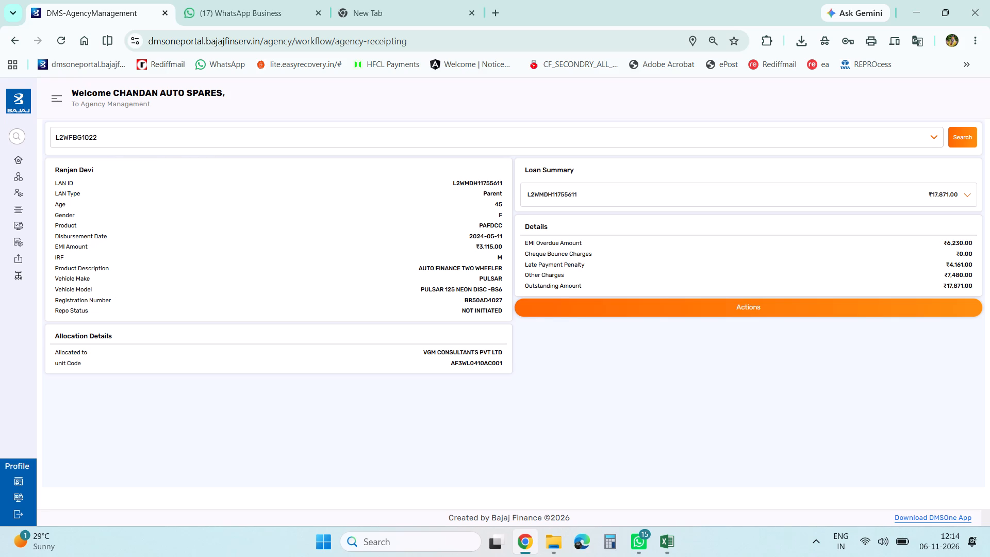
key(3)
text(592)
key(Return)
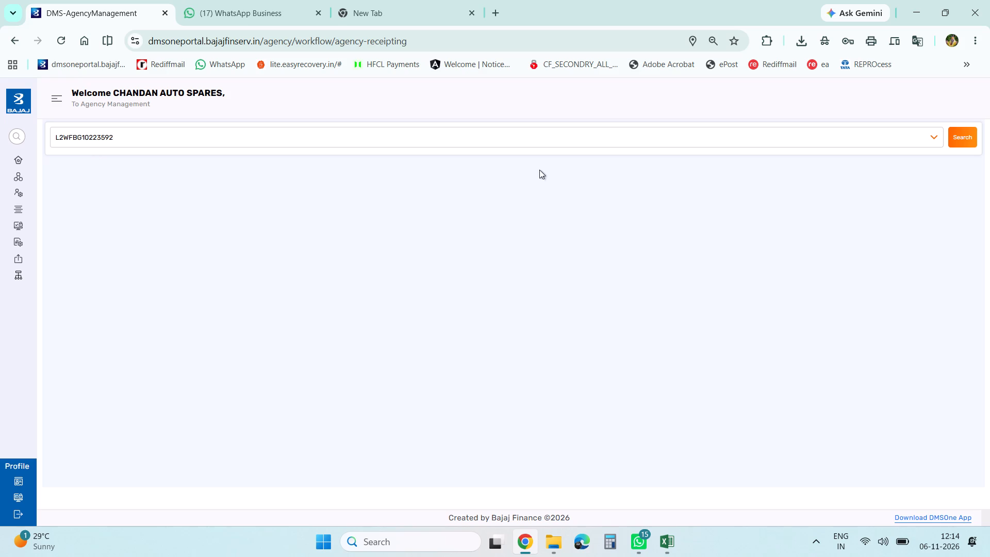
click(963, 134)
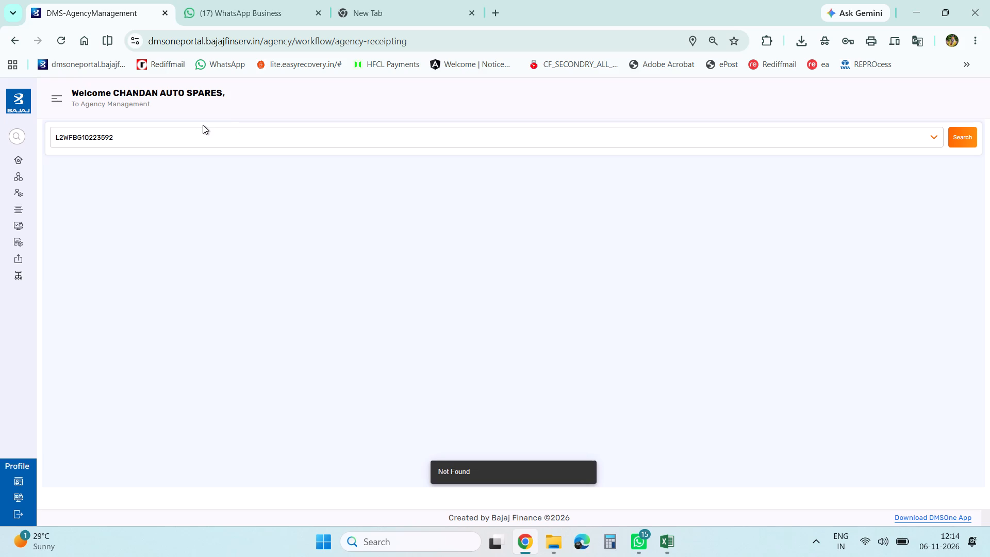
Clear the loan account number from the case search field.
click(203, 125)
click(163, 139)
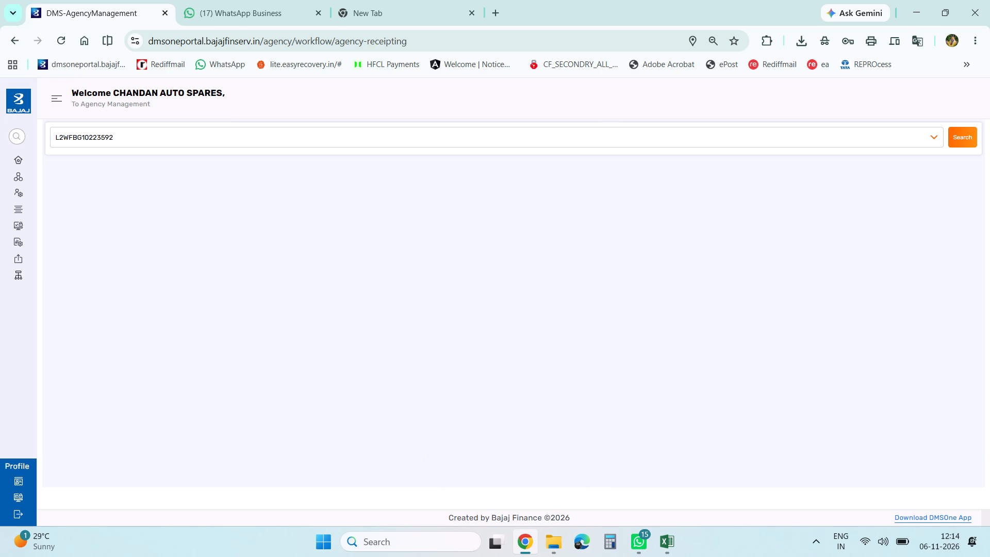
key(BackSpace)
key(BackSpace)
key(BackSpace)
key(BackSpace)
key(BackSpace)
key(BackSpace)
key(BackSpace)
key(BackSpace)
key(BackSpace)
key(BackSpace)
key(BackSpace)
key(BackSpace)
key(BackSpace)
key(BackSpace)
key(BackSpace)
key(BackSpace)
key(BackSpace)
key(BackSpace)
key(BackSpace)
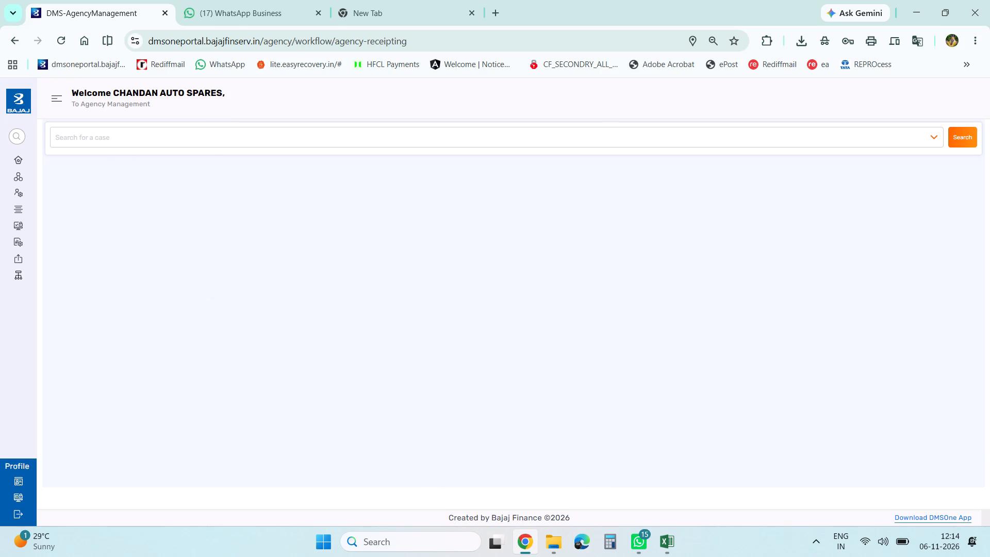
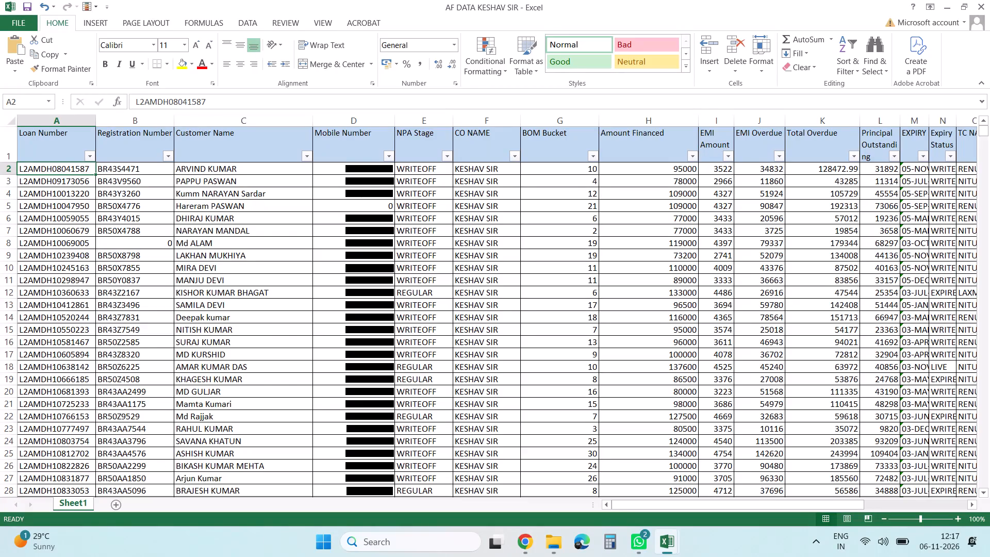
Examine the loan data sheet's column headers from Principal Outstanding across to the branch, asset description and engine number columns.
click(873, 155)
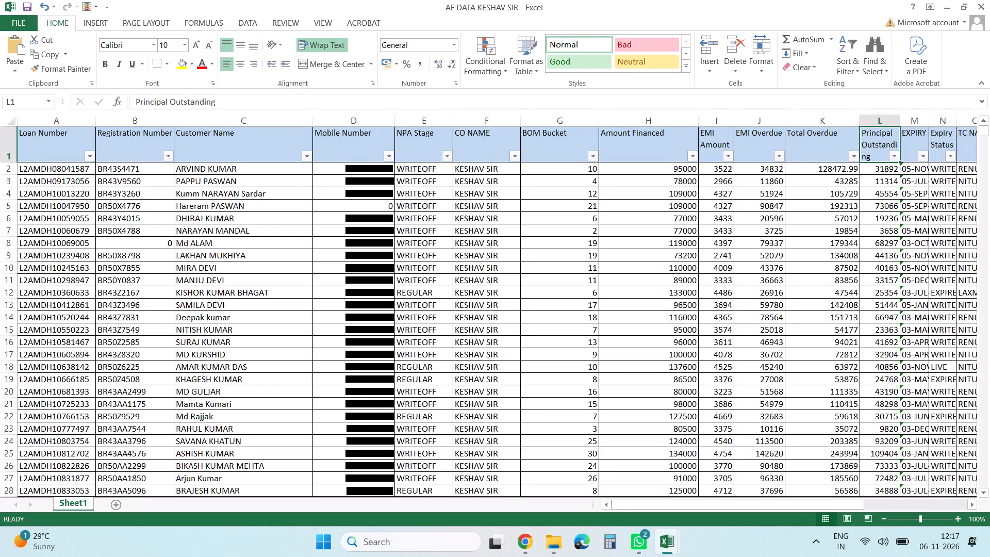
key(Right)
key(Right)
key(Right)
key(Right)
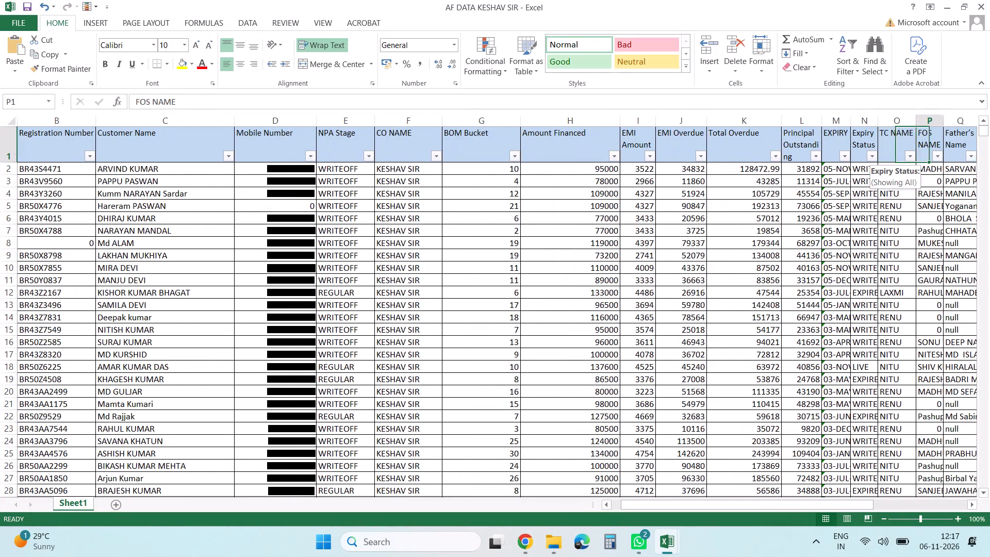
key(Right)
key(Right)
key(Right)
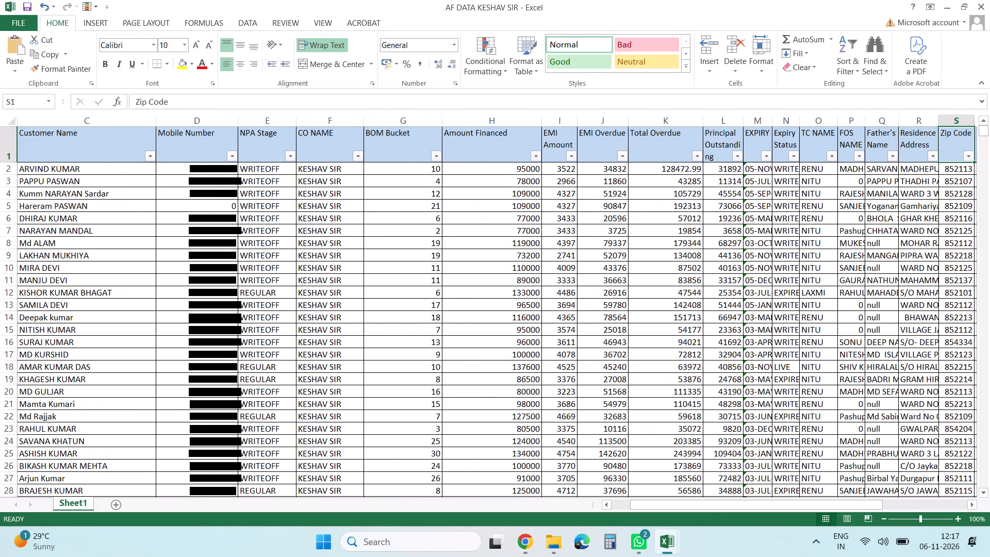
key(Right)
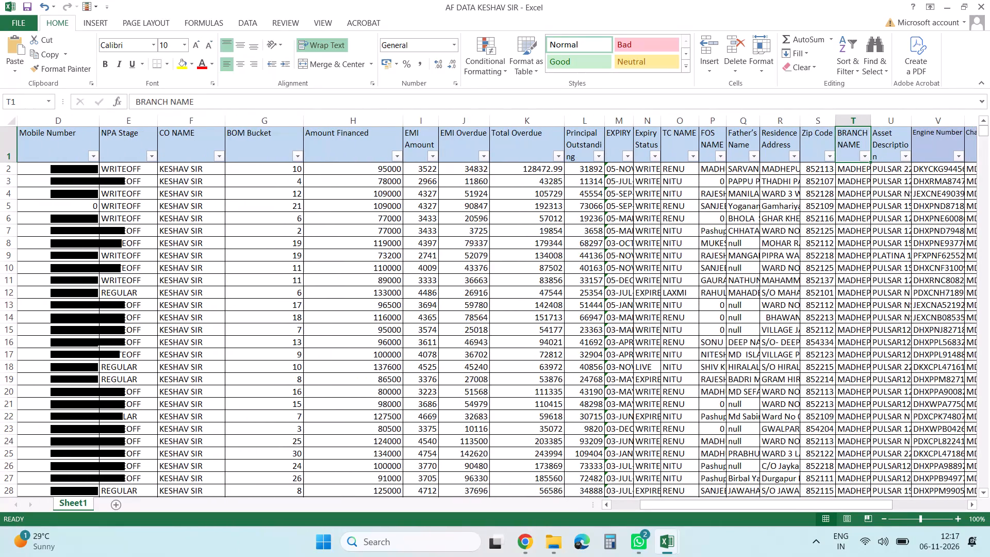
key(Right)
key(Right)
key(Right)
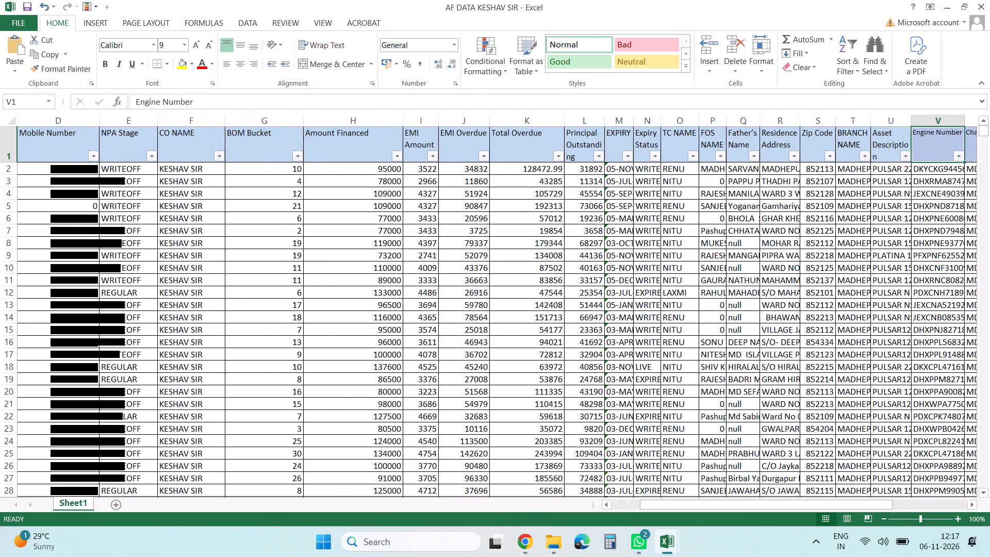
Examine the loan data sheet's column headings from Engine Number across to Contact Person.
key(Right)
key(Right)
key(Right)
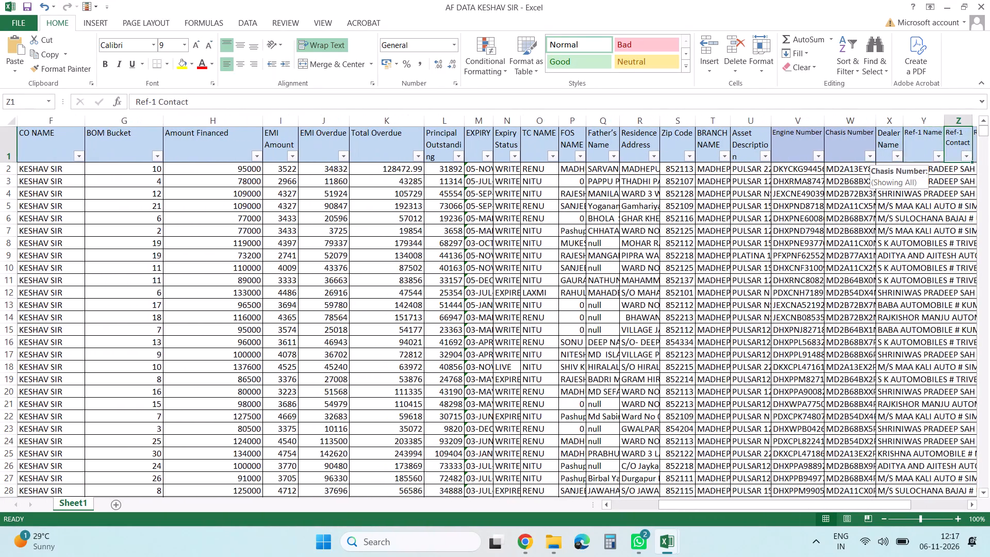
key(Right)
key(Right)
key(Right)
key(Right)
key(Right)
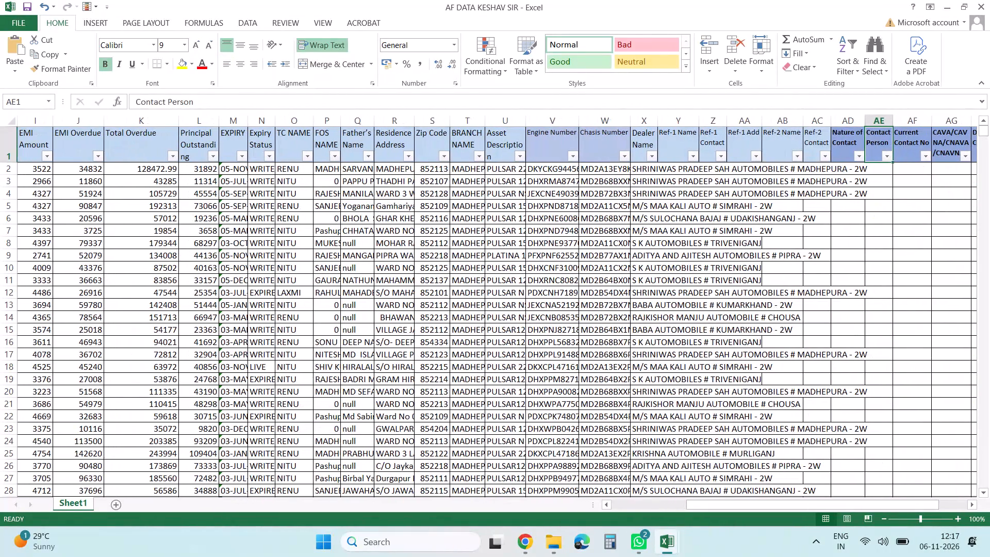
Return to the Loan Number column and examine the headings and account records across to EMI Amount.
key(ctrl+Left)
key(ctrl+Left)
key(ctrl+Left)
key(ctrl+Left)
key(ctrl+Left)
key(ctrl+Left)
key(ctrl+Left)
key(ctrl+Left)
key(ctrl+Left)
key(ctrl+Left)
key(ctrl+Left)
key(ctrl+Left)
key(ctrl+Left)
key(ctrl+Left)
key(Right)
key(Right)
key(Right)
key(Right)
key(Right)
key(Right)
key(Right)
key(Right)
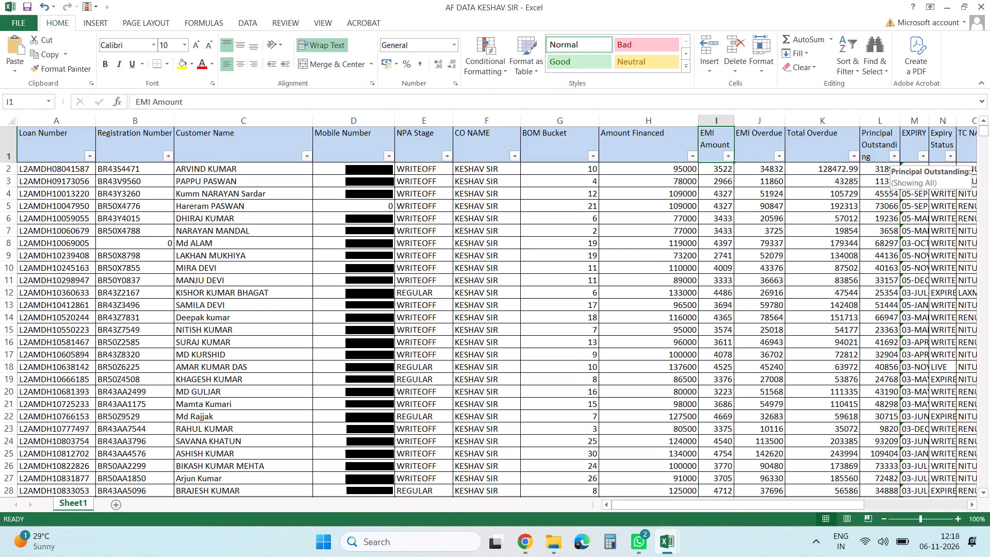
scroll(894, 155, up, 8)
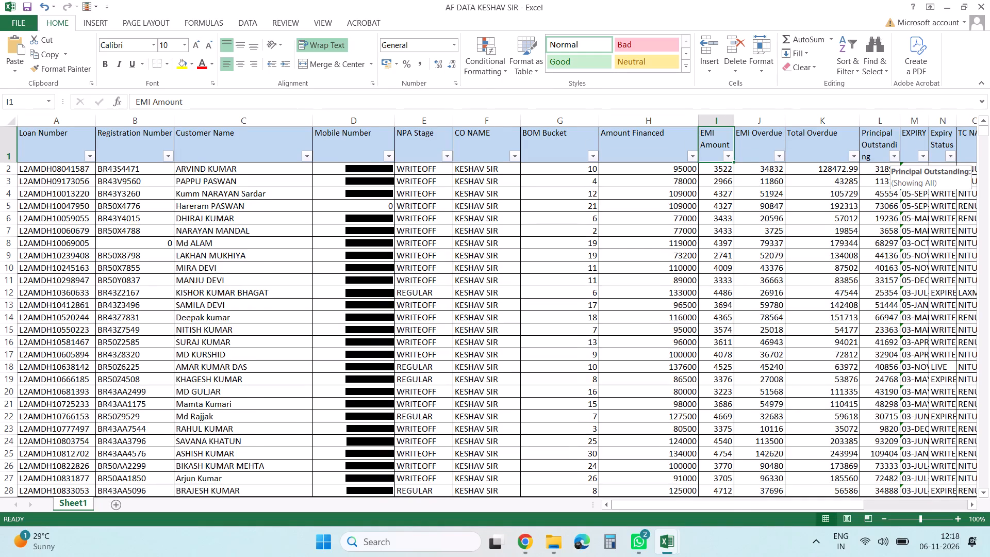
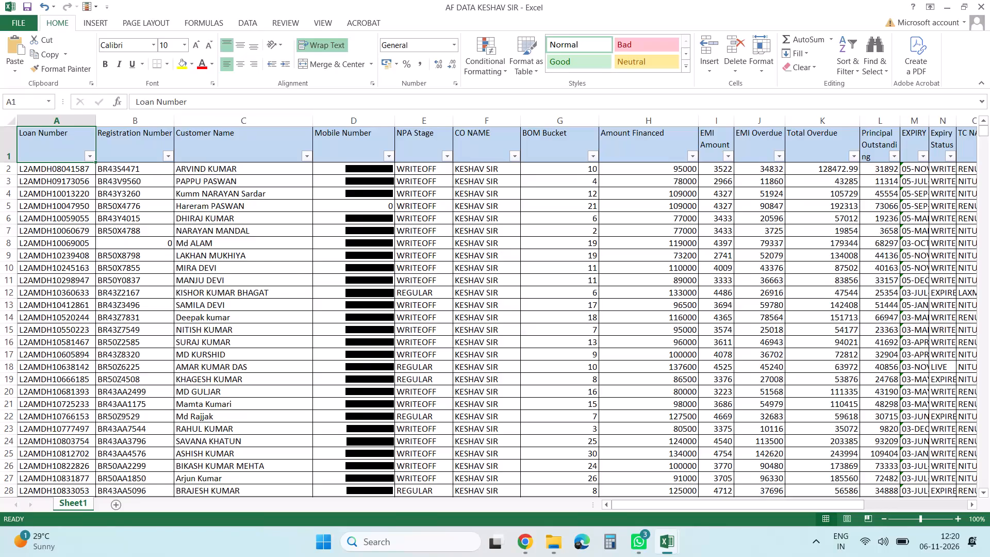
Examine the loan data sheet's headings across to Father's Name and back to the Registration Number column.
click(877, 147)
key(Right)
key(Right)
key(Right)
key(Right)
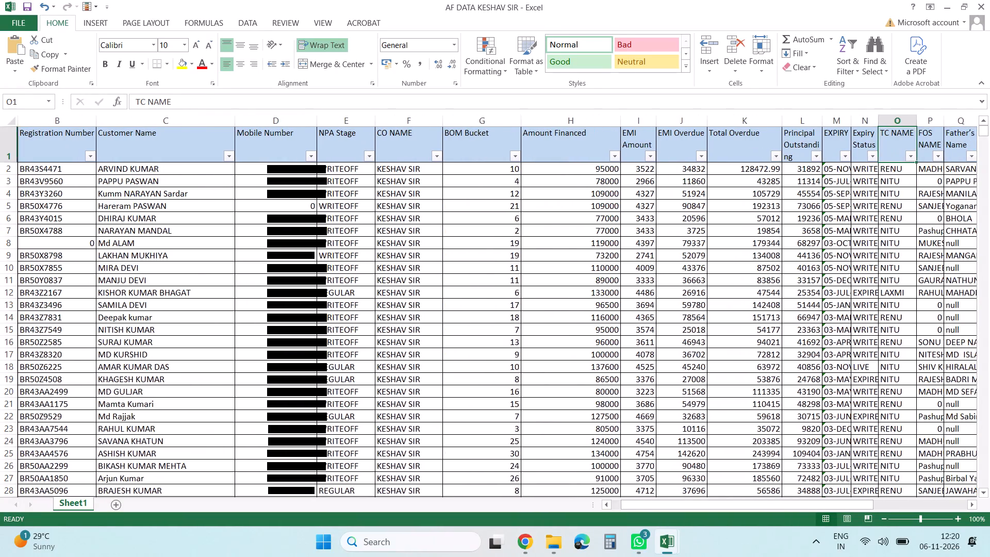
key(Right)
key(Right)
key(Left)
key(Left)
key(Left)
key(Left)
key(Left)
key(Left)
key(Left)
key(Left)
key(Left)
key(Left)
key(Left)
key(Left)
key(Left)
key(Left)
key(Left)
key(Left)
key(Left)
key(Left)
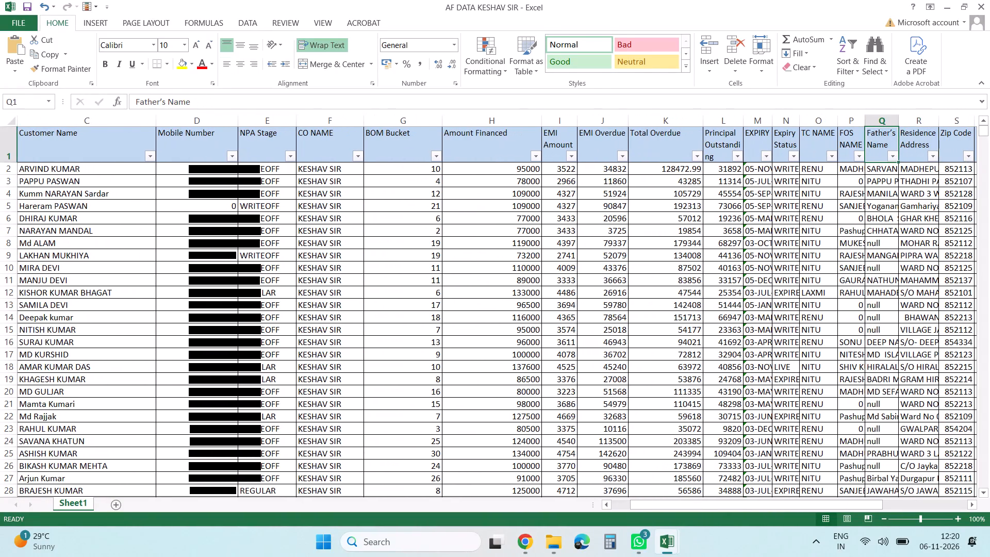
Examine the headings and account records from Registration Number across to BRANCH NAME.
key(Right)
key(Right)
key(Right)
key(Right)
key(Right)
key(Right)
key(Right)
key(Right)
key(Right)
key(Right)
key(Right)
key(Right)
key(Right)
key(Right)
key(Right)
key(Right)
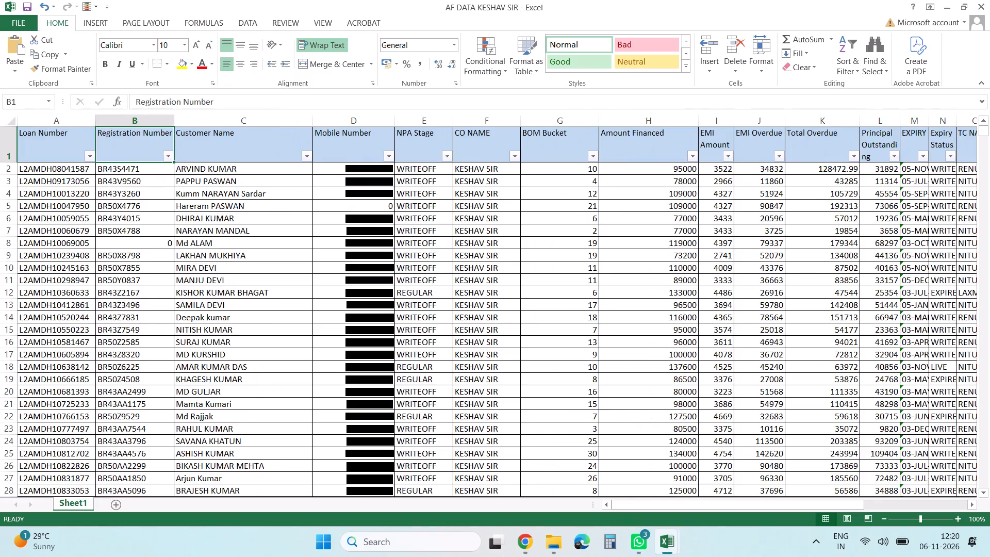
key(Right)
key(Right)
key(Right)
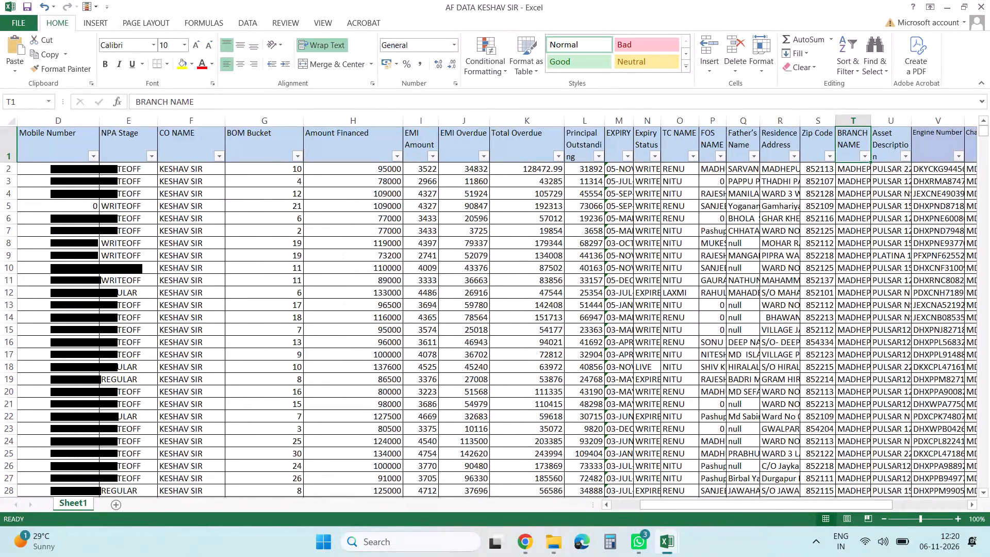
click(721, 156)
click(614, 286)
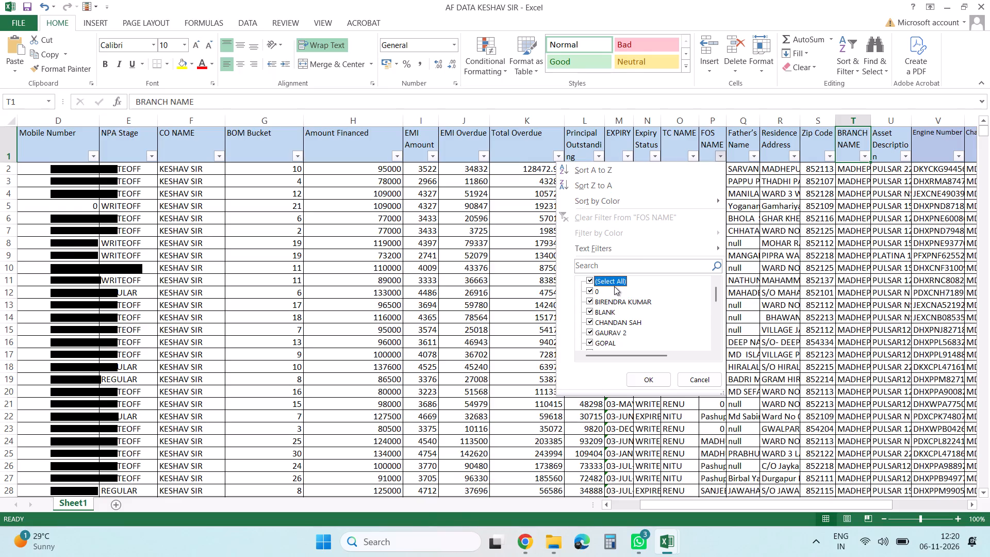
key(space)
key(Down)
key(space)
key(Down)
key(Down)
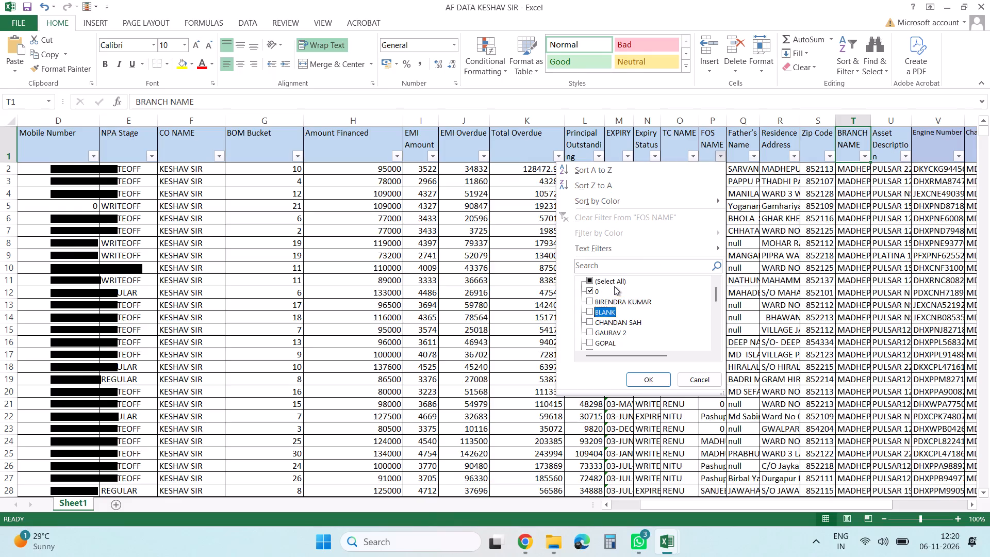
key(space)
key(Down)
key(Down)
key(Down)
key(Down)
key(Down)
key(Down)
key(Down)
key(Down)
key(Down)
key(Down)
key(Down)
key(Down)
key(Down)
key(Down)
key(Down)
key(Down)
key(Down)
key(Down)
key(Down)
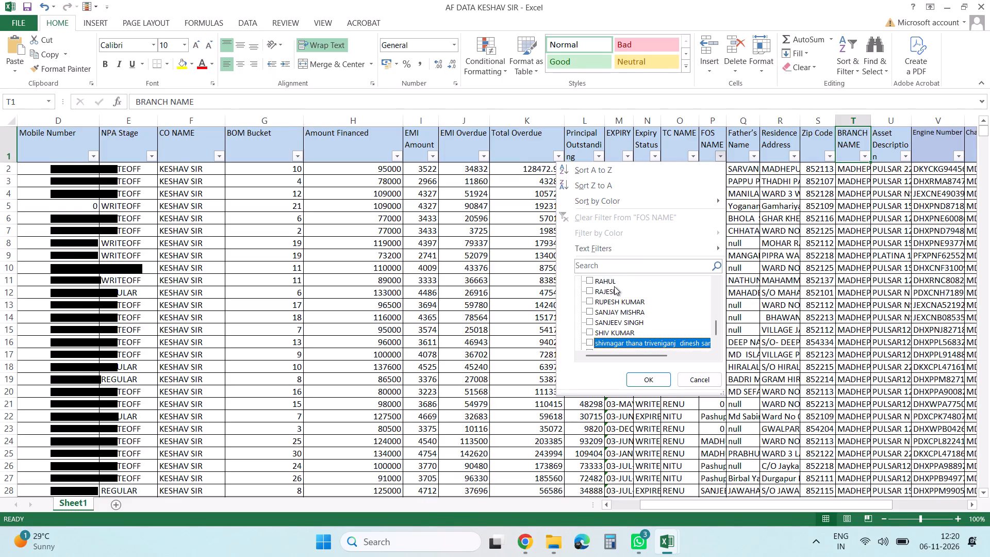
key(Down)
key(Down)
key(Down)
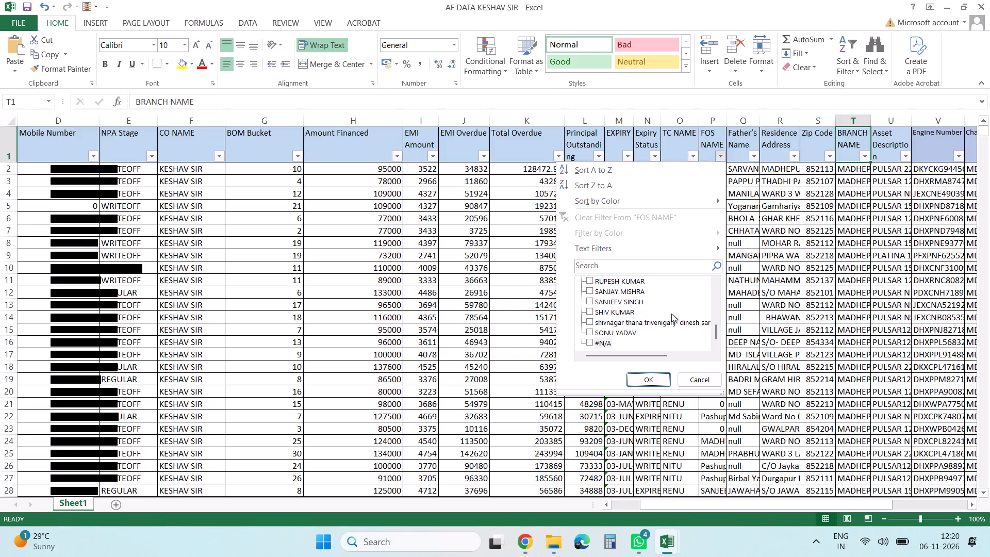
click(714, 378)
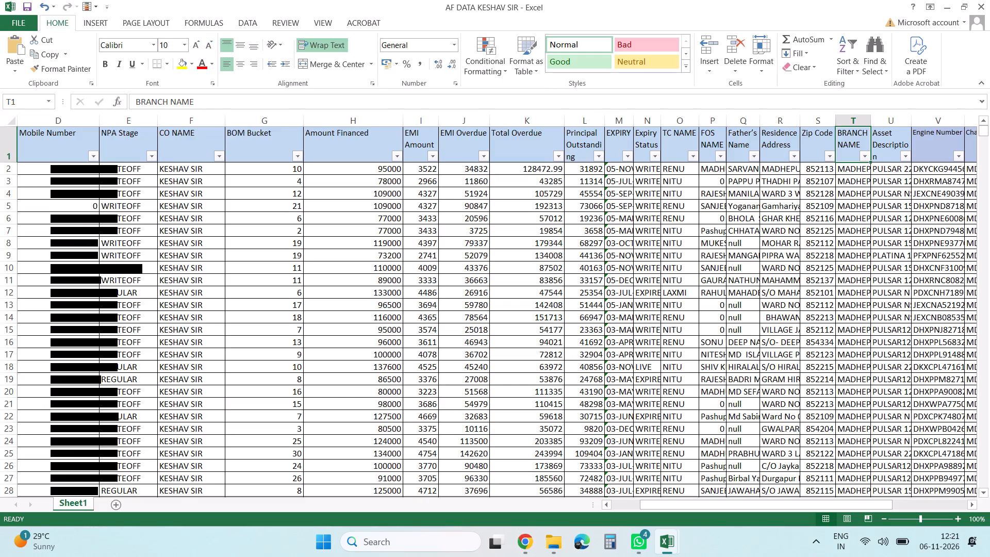
Return to the Loan Number column and examine the headings and account records across to Zip Code.
key(Right)
key(Right)
key(ctrl+Left)
key(ctrl+Left)
key(ctrl+Left)
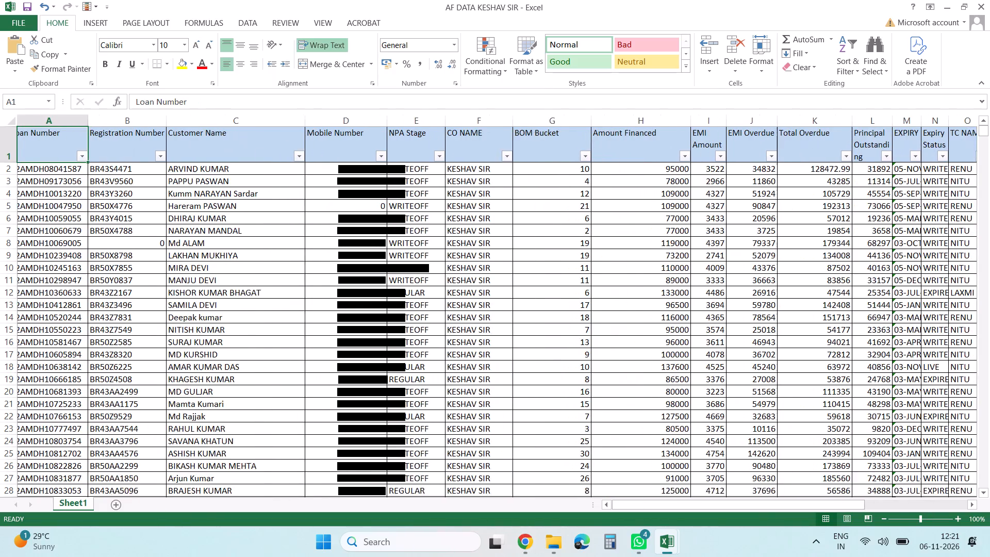
scroll(564, 373, up, 6)
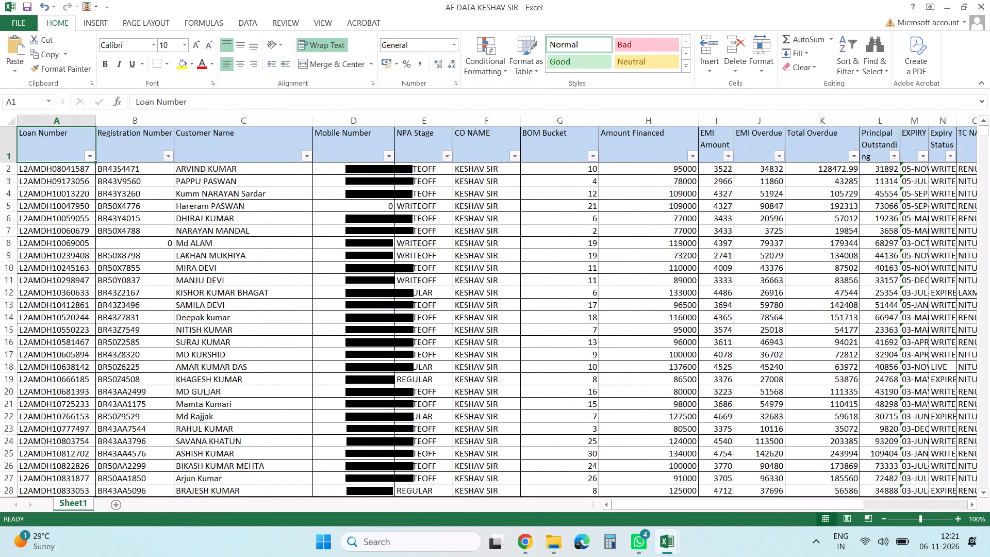
click(760, 146)
key(Right)
key(Right)
key(Right)
key(Right)
key(Right)
key(Right)
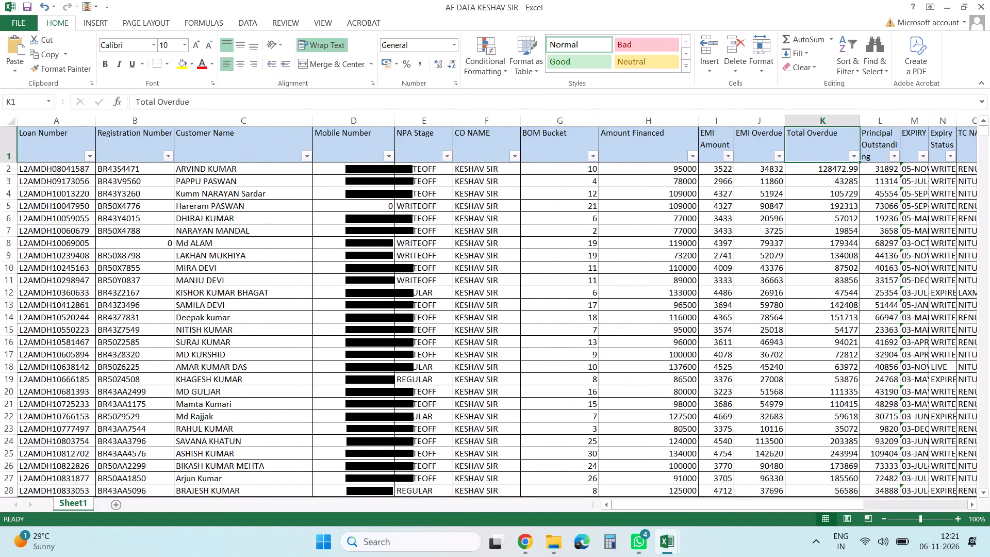
key(Right)
key(Right)
key(Right)
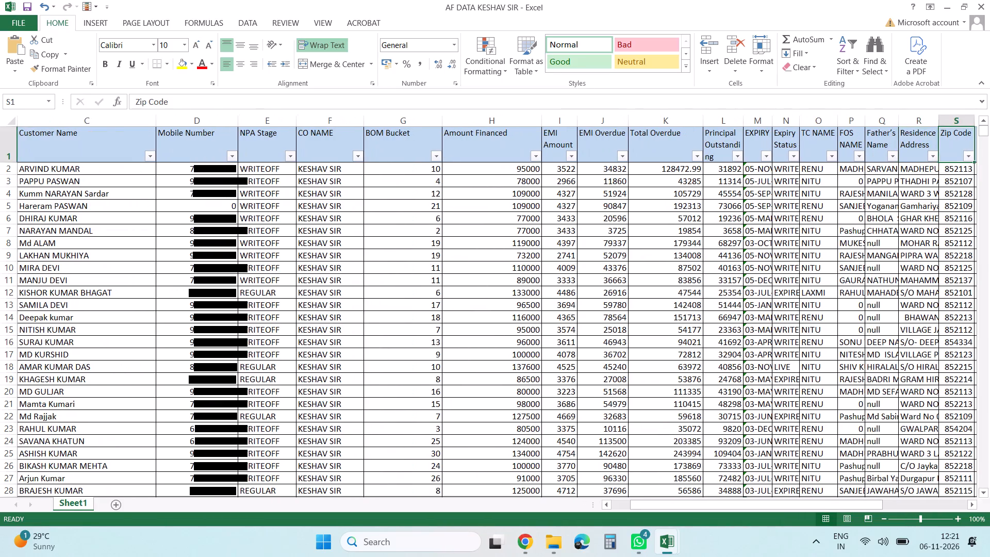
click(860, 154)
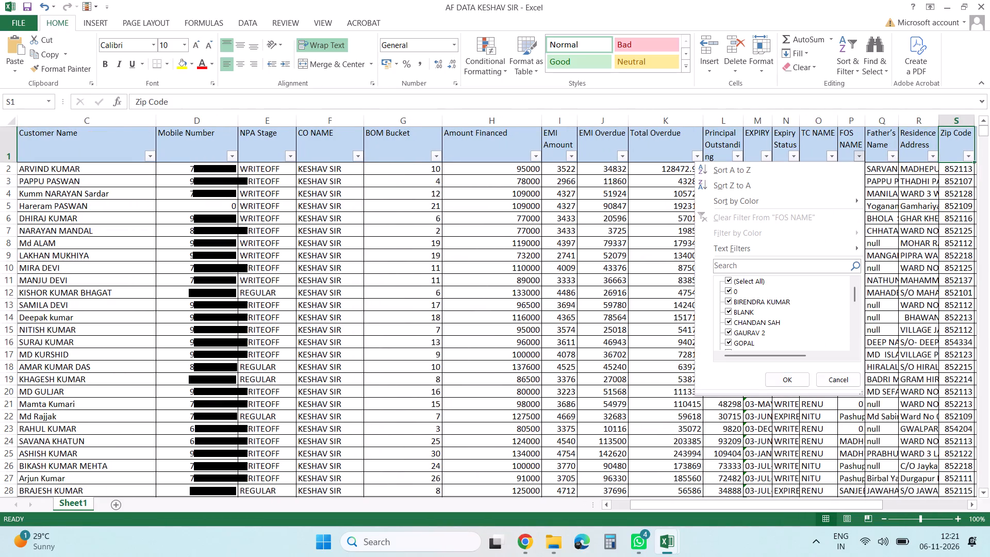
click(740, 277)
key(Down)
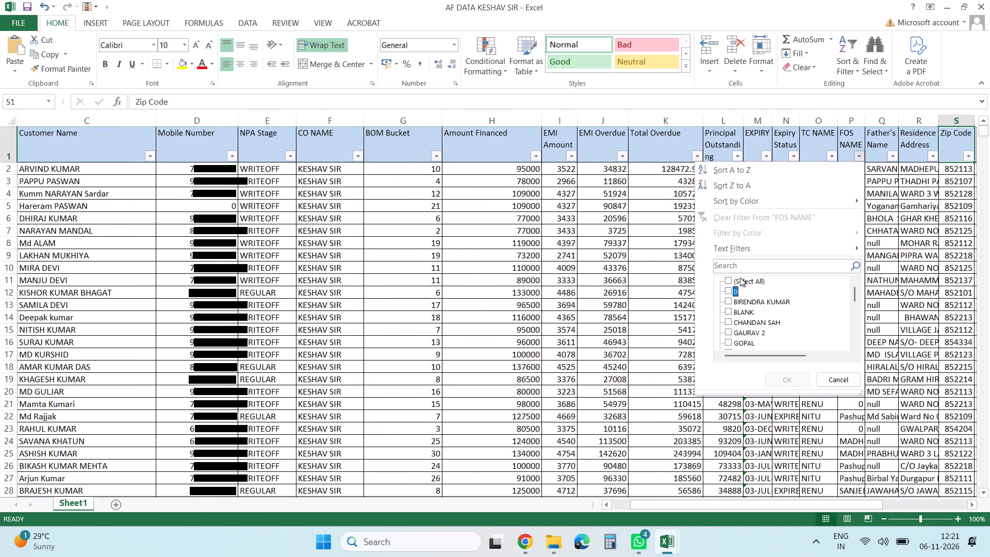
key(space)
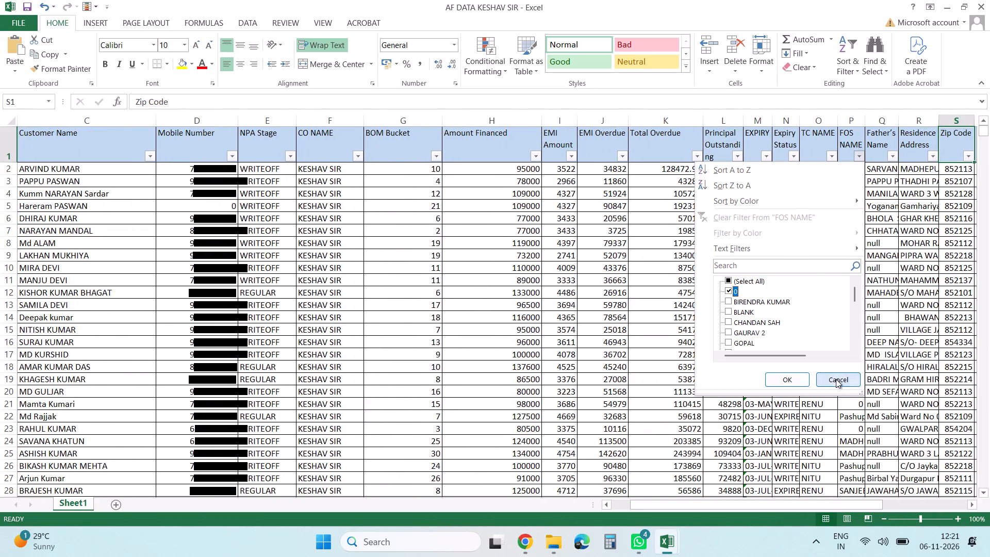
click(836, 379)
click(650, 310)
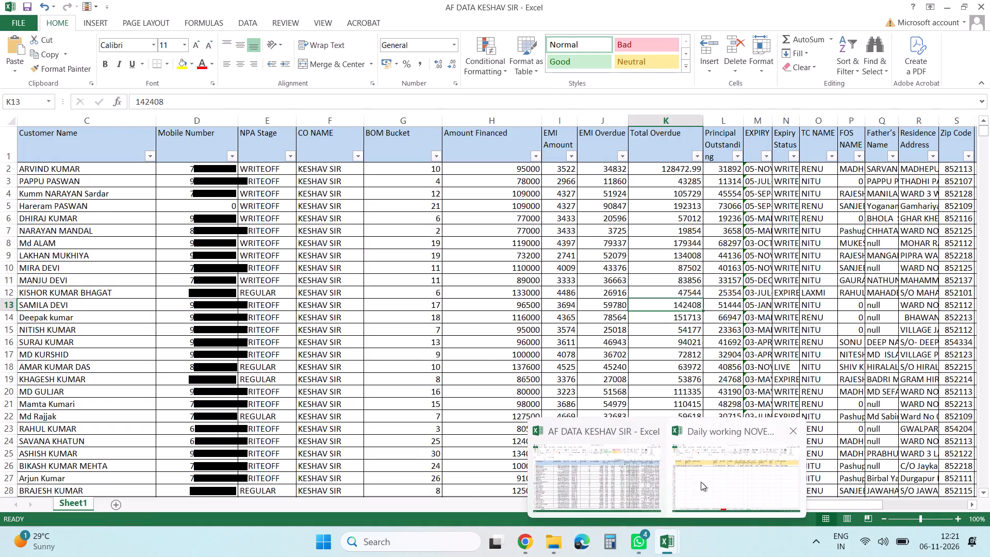
Switch to the Daily working NOVEMBER 2026 workbook and clear the active filter on the 2W ALL sheet, keeping header filtering enabled.
click(701, 482)
click(447, 142)
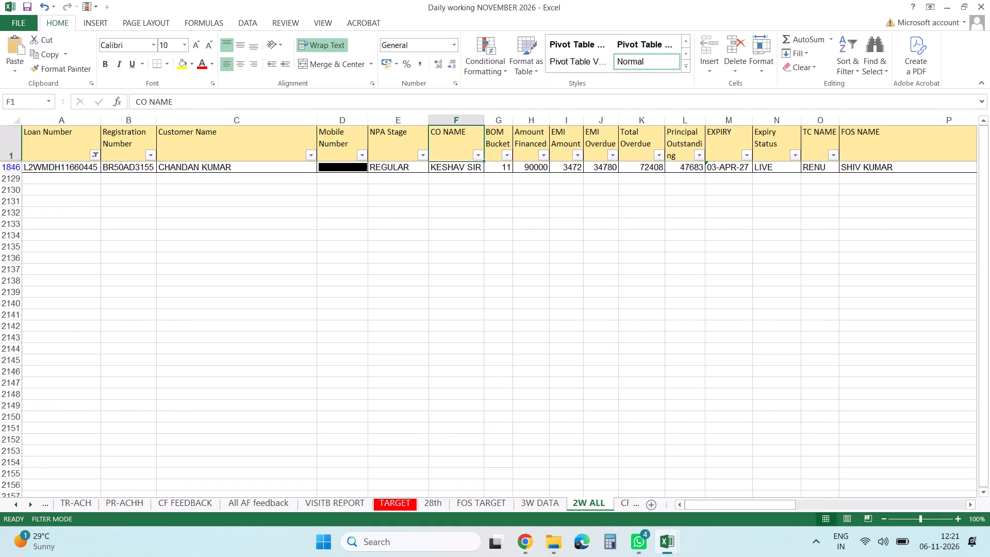
key(ctrl+shift+l)
key(ctrl+shift+l)
Filter the 2W ALL sheet's CO NAME column to show only KESHAV SIR accounts.
click(530, 263)
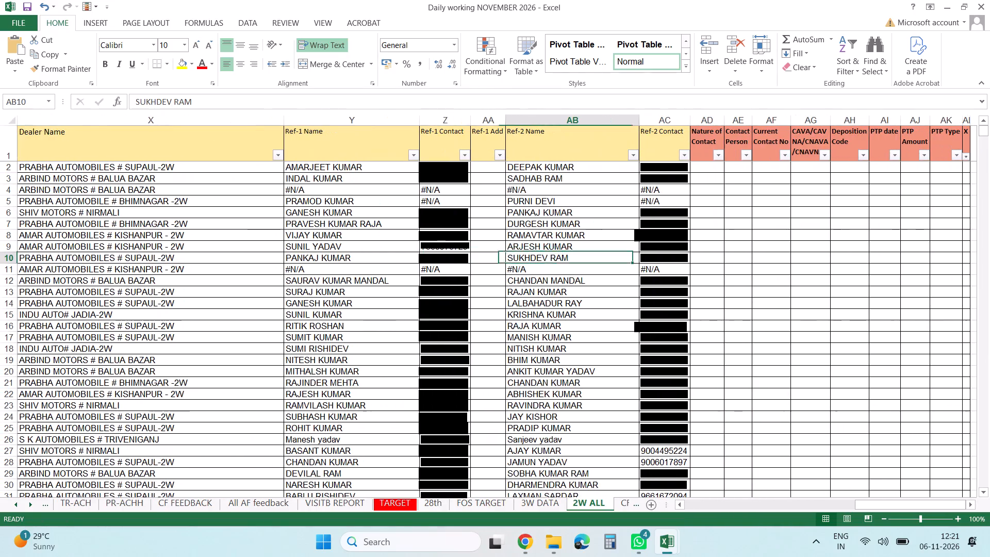
key(ctrl+Up)
key(ctrl+Down)
key(ctrl+Left)
key(ctrl+Up)
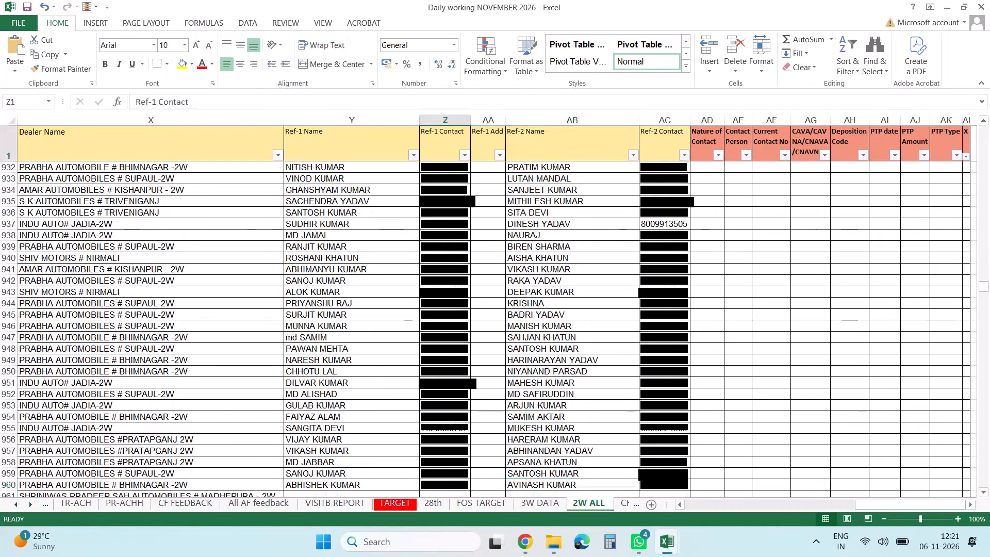
key(Down)
key(Up)
key(Left)
key(ctrl+Left)
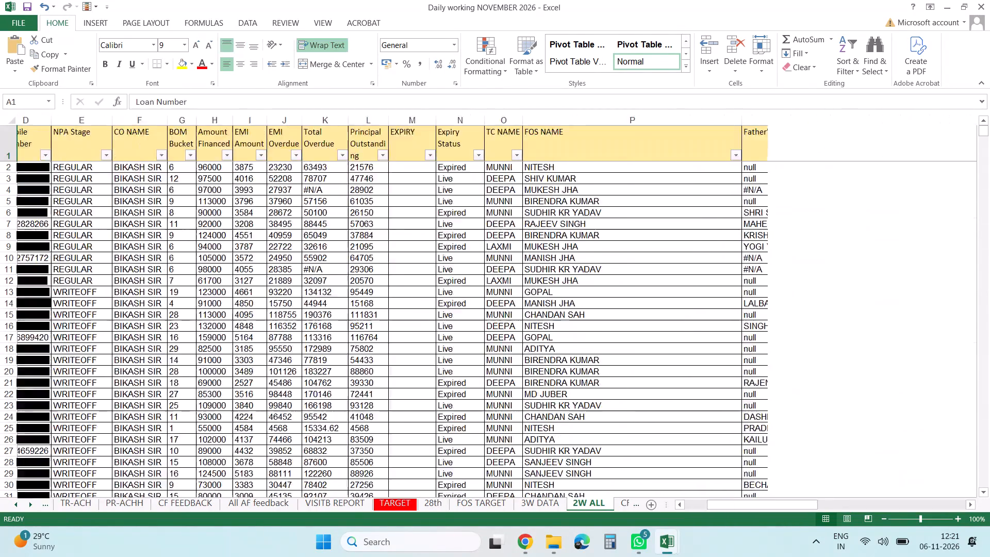
key(Right)
key(Right)
key(Right)
key(Right)
key(Right)
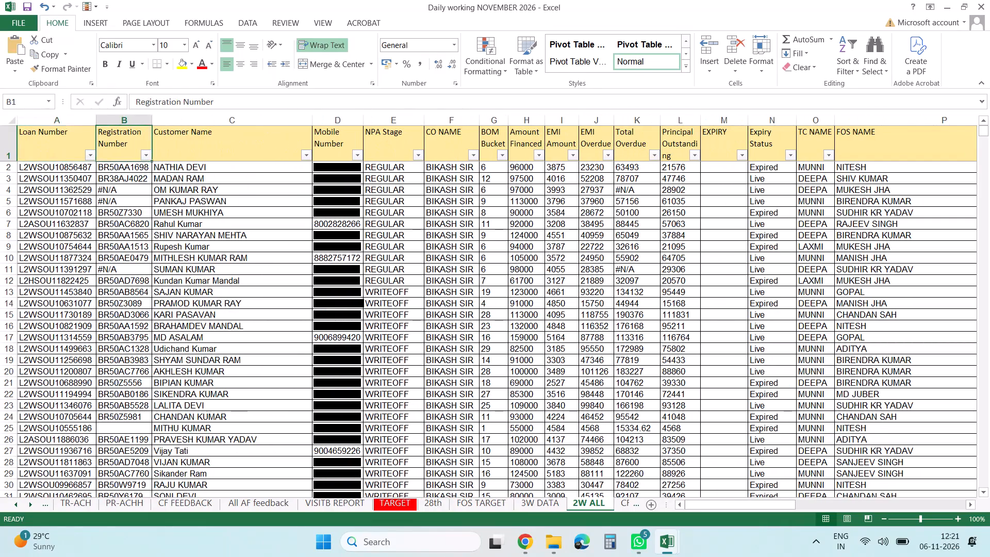
key(Right)
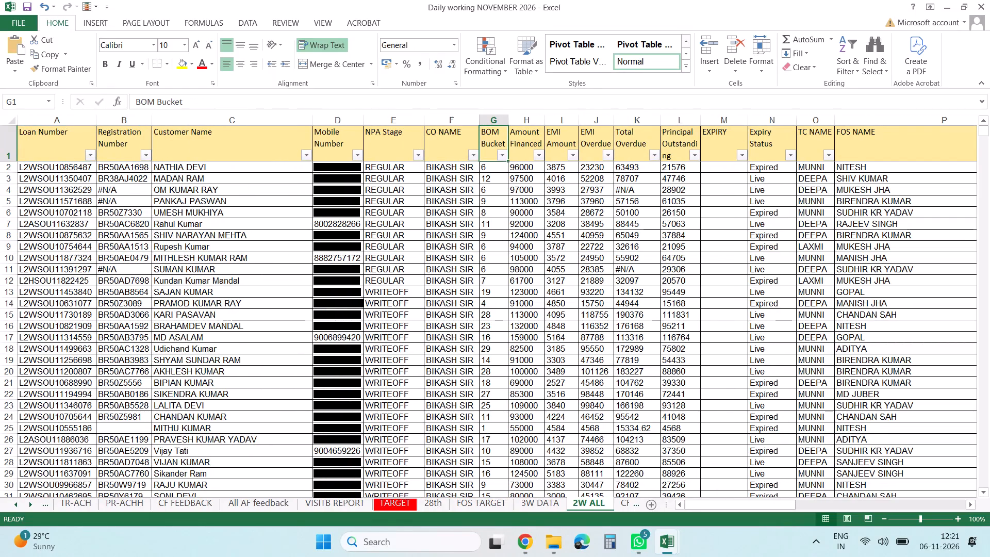
click(475, 155)
click(372, 280)
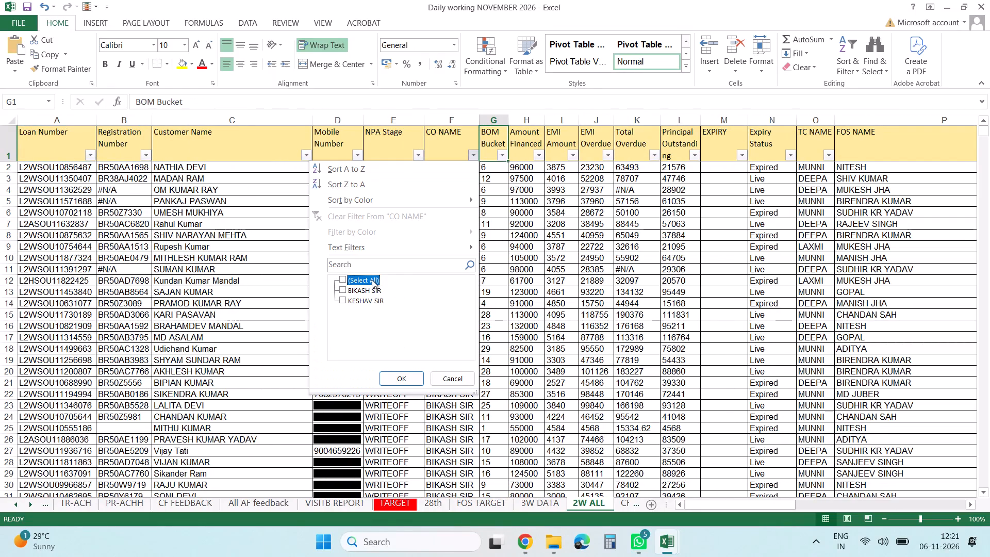
key(Down)
key(Down)
key(space)
key(Return)
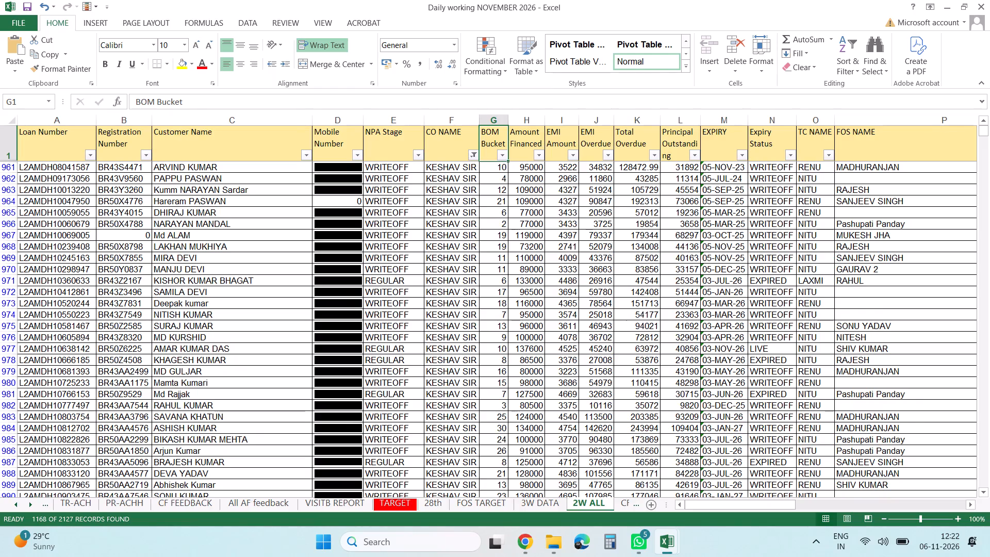
In the FOS NAME column's filter, deselect all entries, then select 0 and BLANK.
click(864, 152)
key(Right)
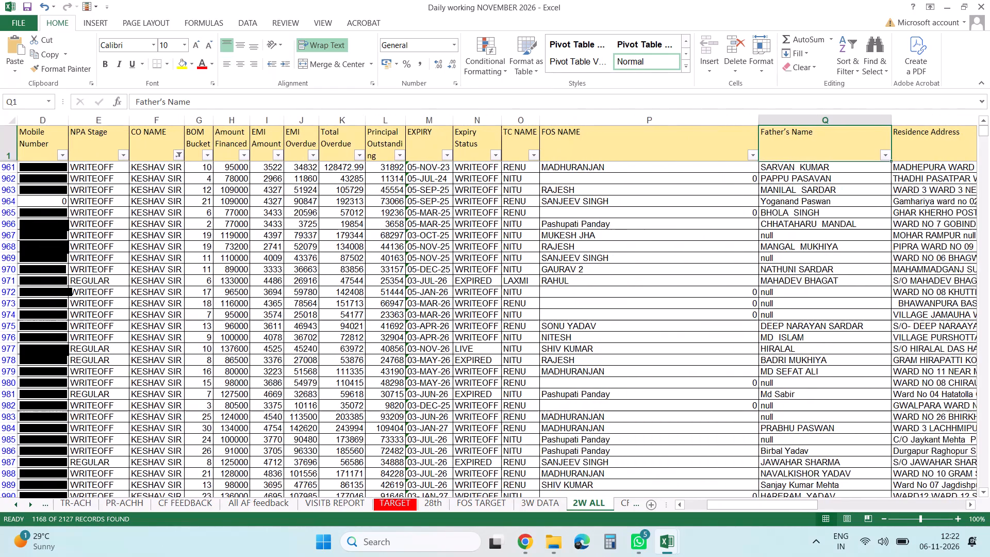
click(756, 155)
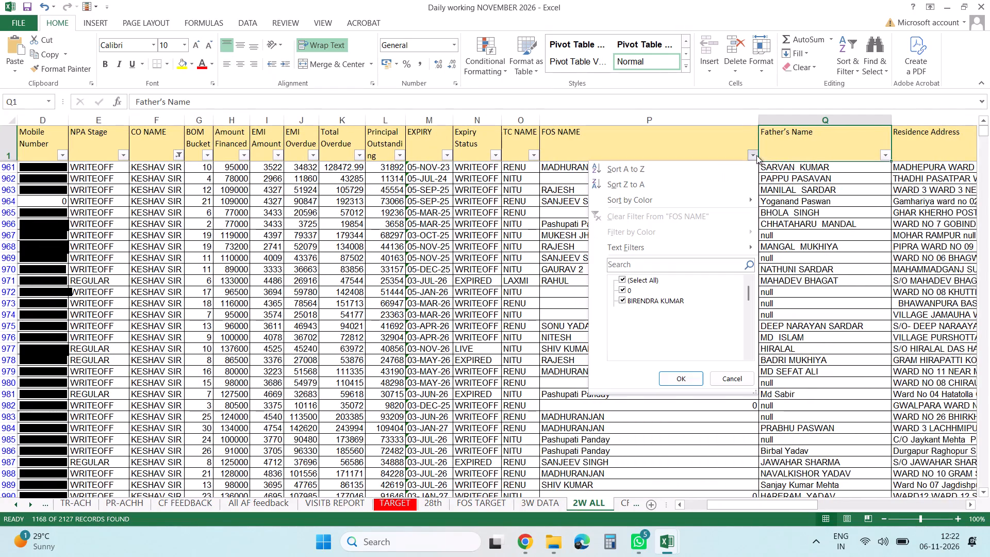
click(630, 280)
key(Down)
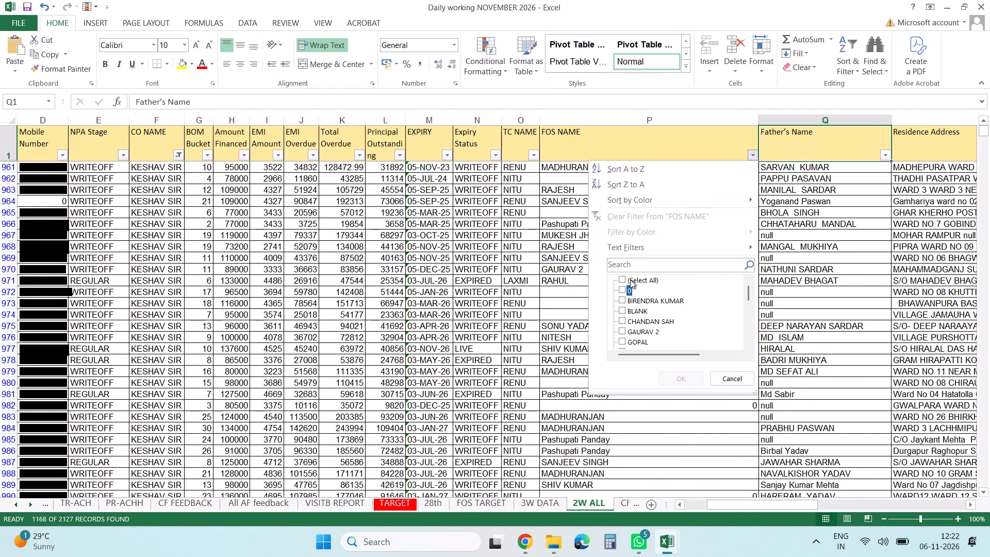
key(Down)
key(Up)
key(space)
key(Down)
key(space)
key(Down)
key(Up)
key(space)
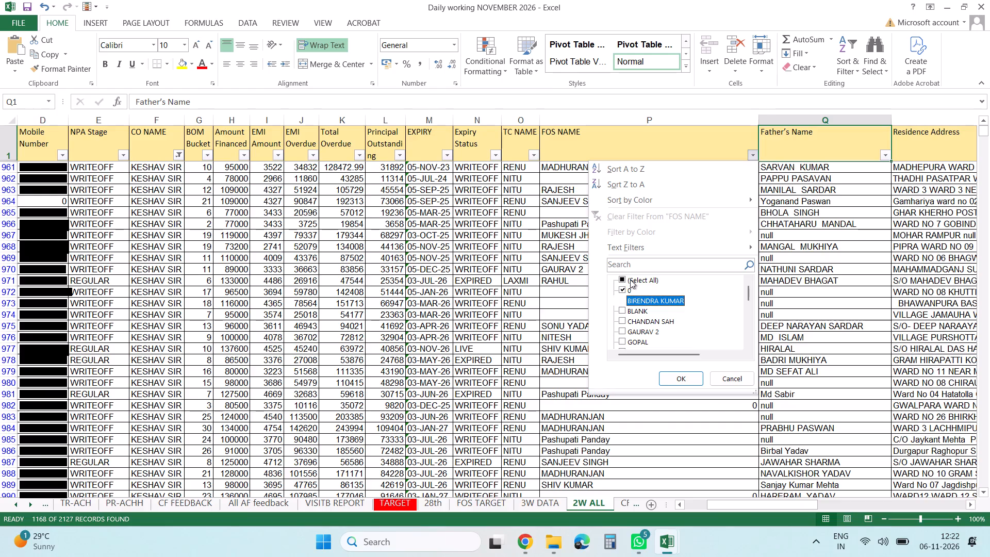
key(Down)
key(Down)
key(Up)
key(space)
Add GOPAL, HARSH and the entry beginning with KOMAL to the FOS NAME filter selection.
key(Down)
key(Down)
key(Down)
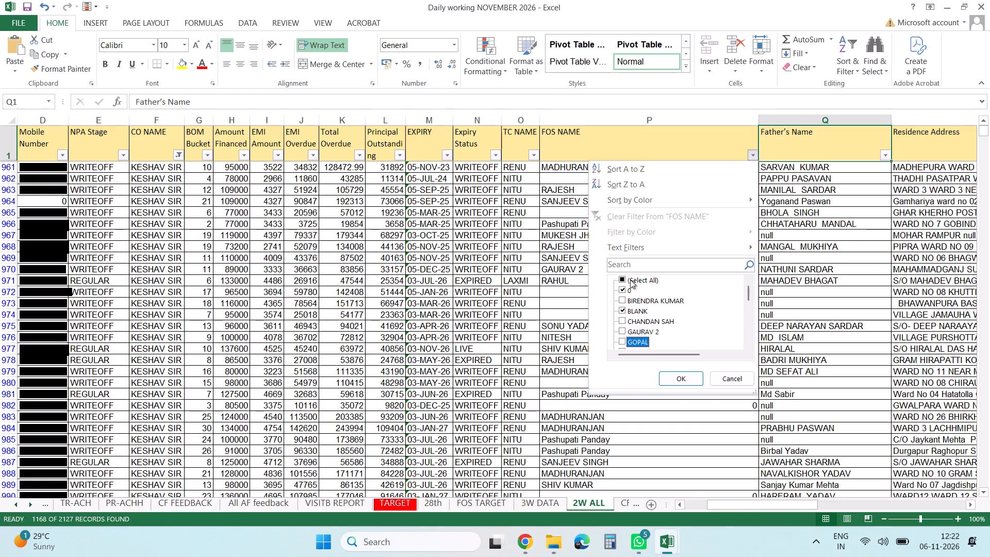
key(Down)
key(Down)
key(Up)
key(Up)
key(space)
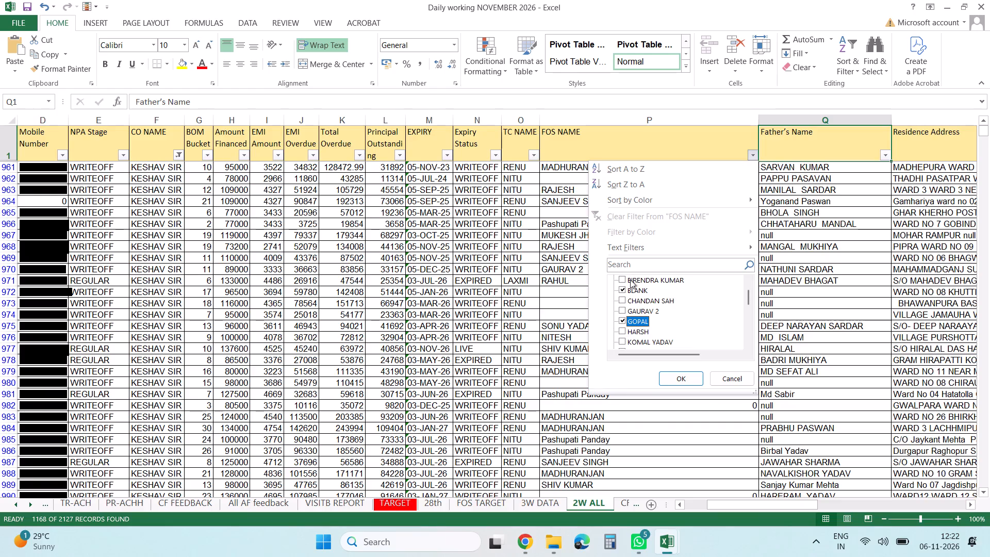
key(Down)
key(Down)
key(space)
key(space)
key(Up)
key(space)
key(Down)
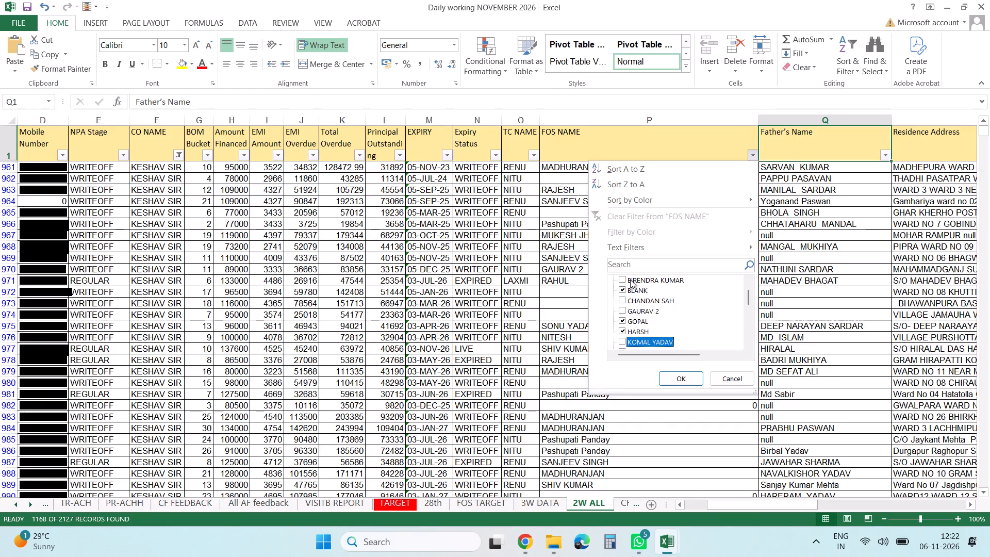
key(space)
Add the entry beginning with NAUSHAD to the FOS NAME filter selection, leaving NITESH deselected.
key(Down)
key(Down)
key(Down)
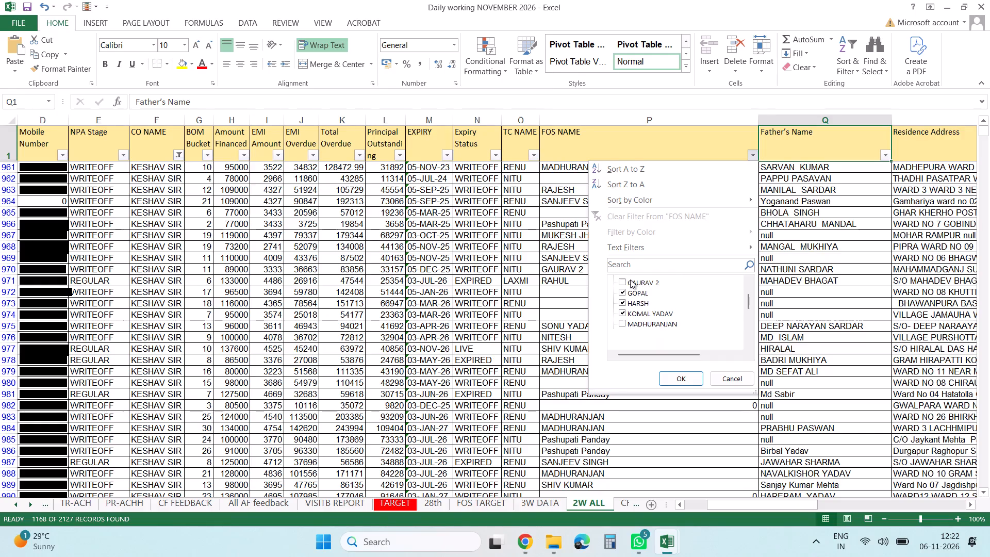
key(Down)
key(Up)
key(space)
key(Down)
key(space)
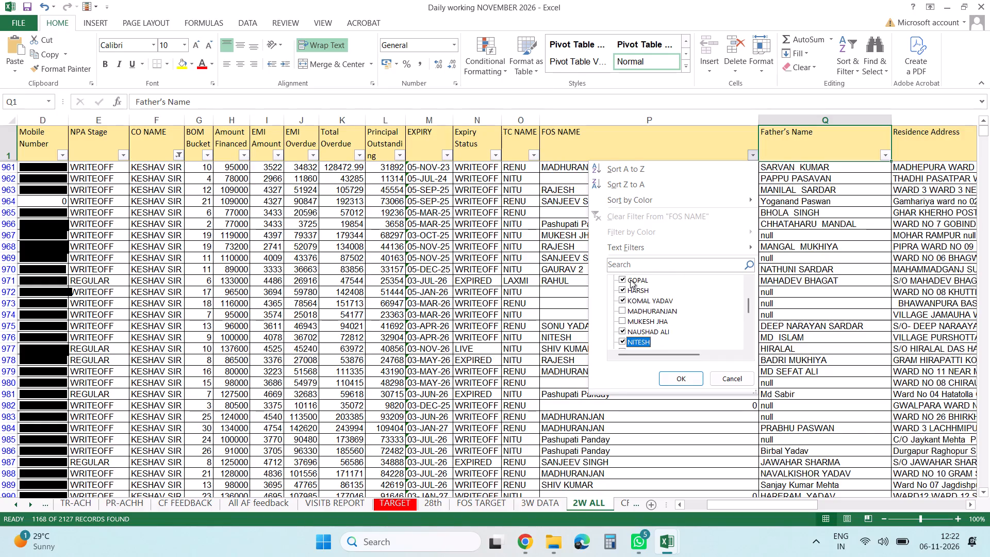
key(Down)
key(Up)
key(space)
Add RAJESH and the entry beginning with RUPESH to the FOS NAME filter selection.
key(Down)
key(Down)
key(Down)
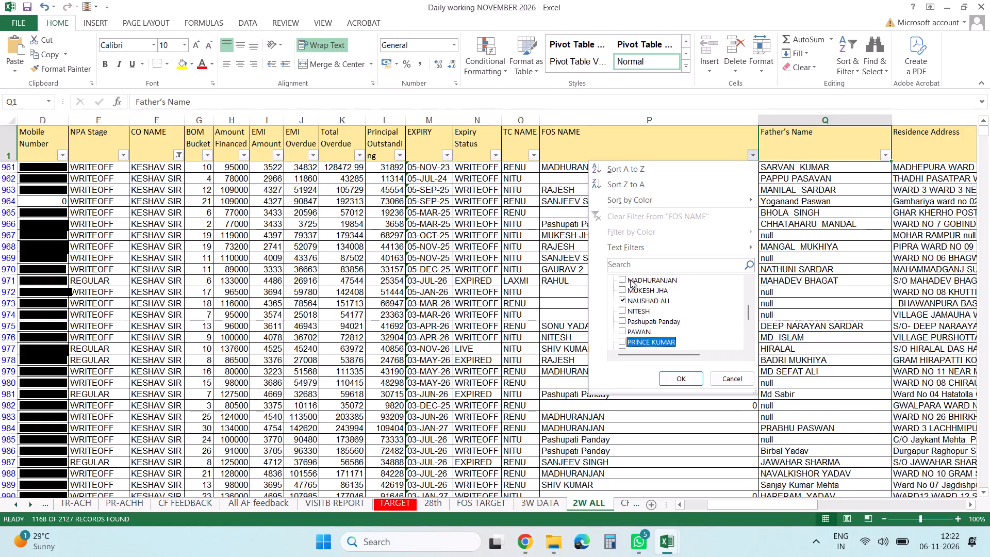
key(Down)
key(Down)
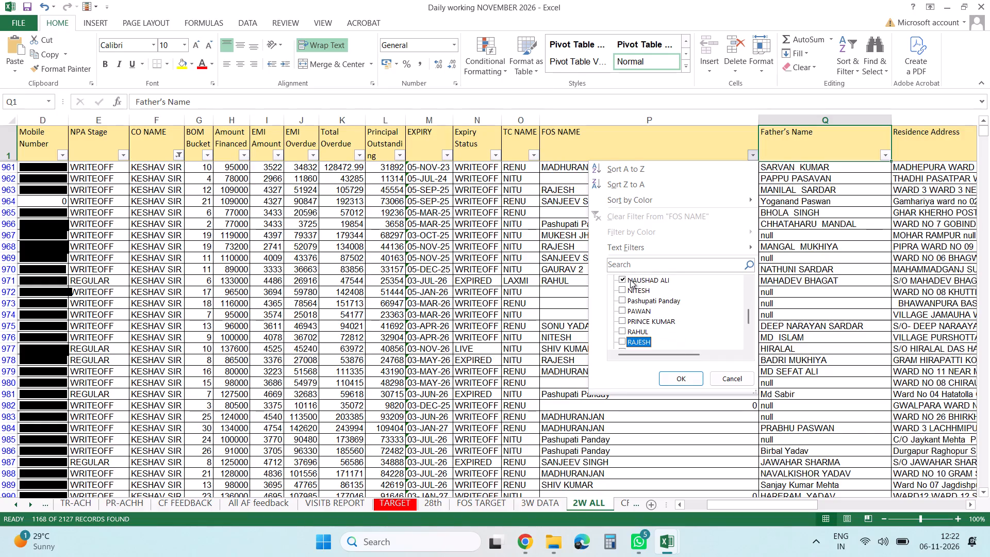
key(Down)
key(Up)
key(space)
key(Down)
key(Down)
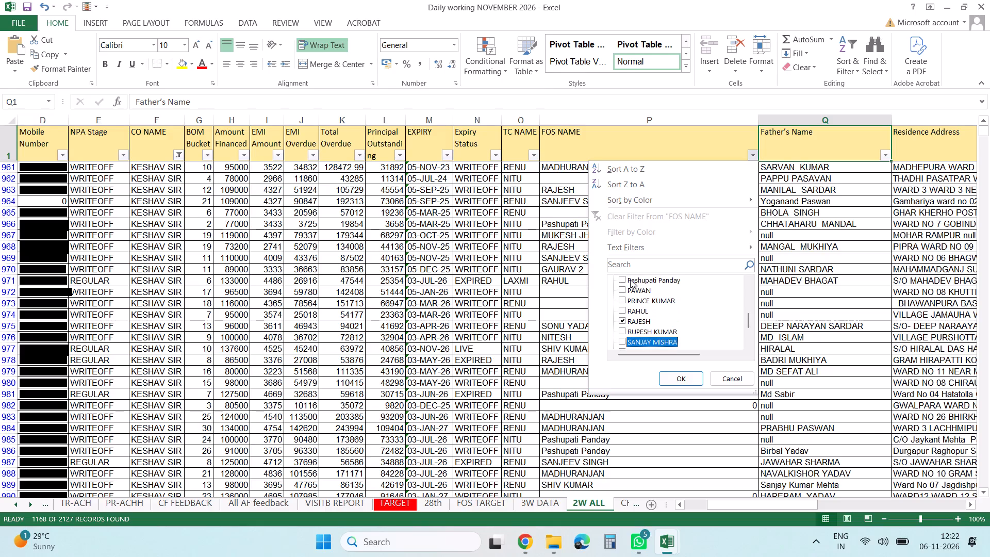
key(Up)
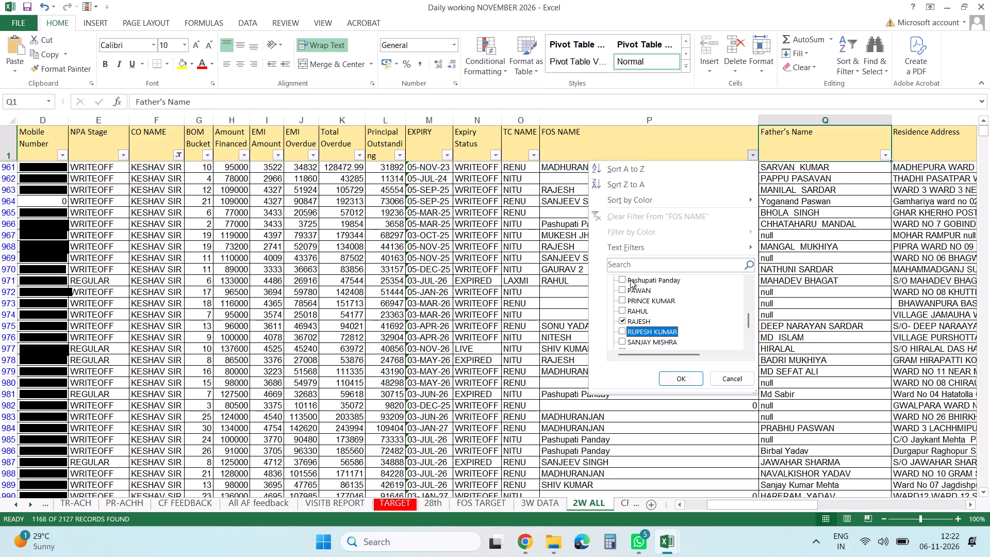
key(space)
key(space)
key(space)
Add the address-like entry beginning with shivnagar and the #N/A entry, and apply the FOS NAME filter.
key(Down)
key(Down)
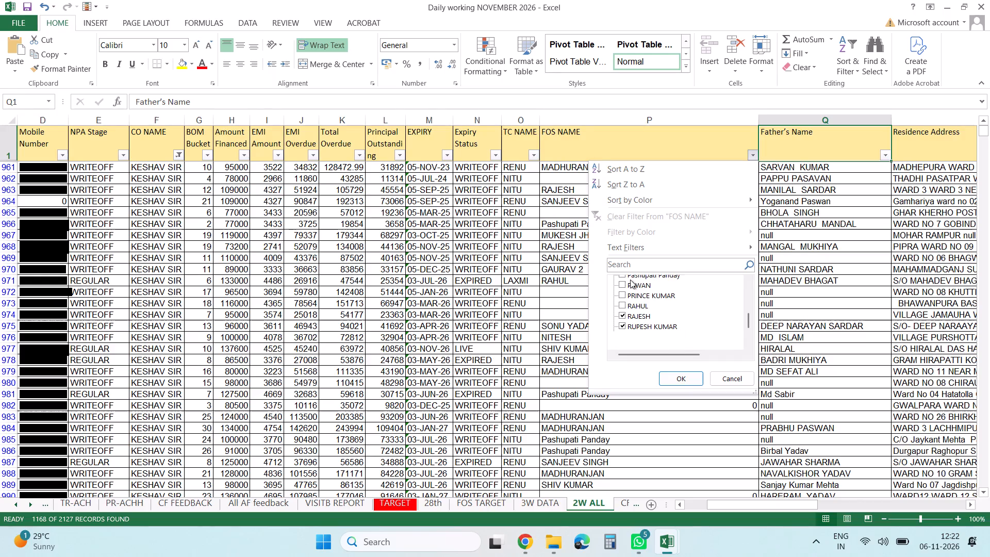
key(Down)
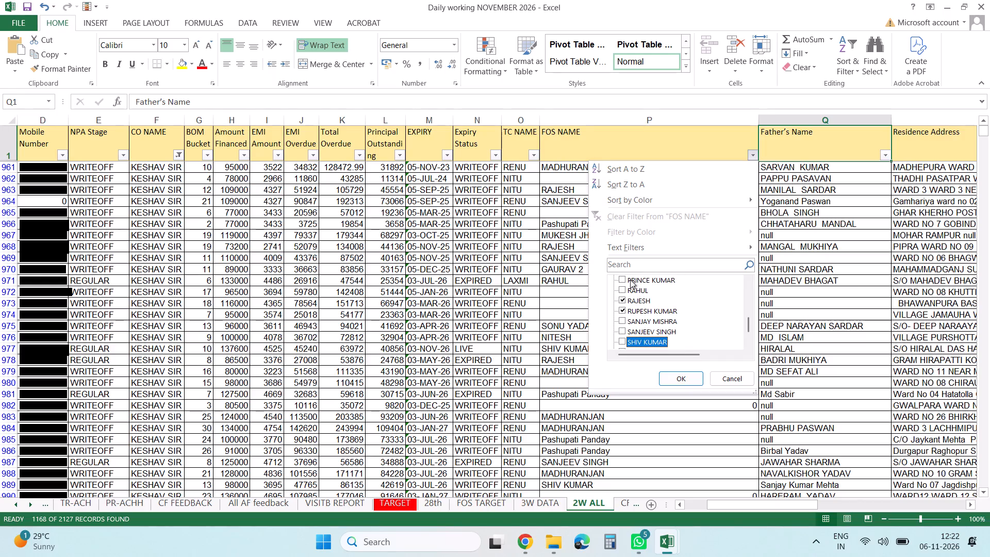
key(Down)
key(Down)
key(Up)
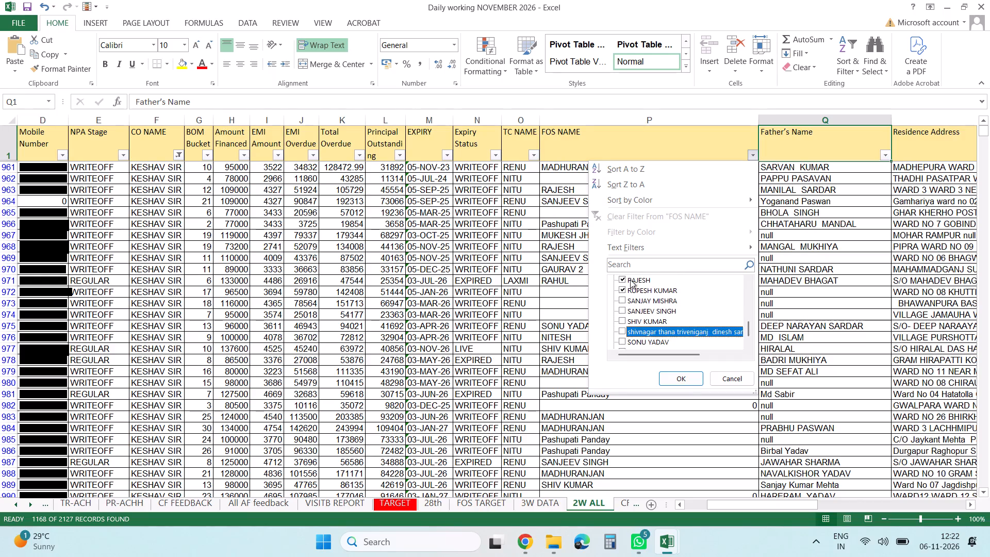
key(space)
key(Down)
key(Down)
key(Down)
key(Up)
key(space)
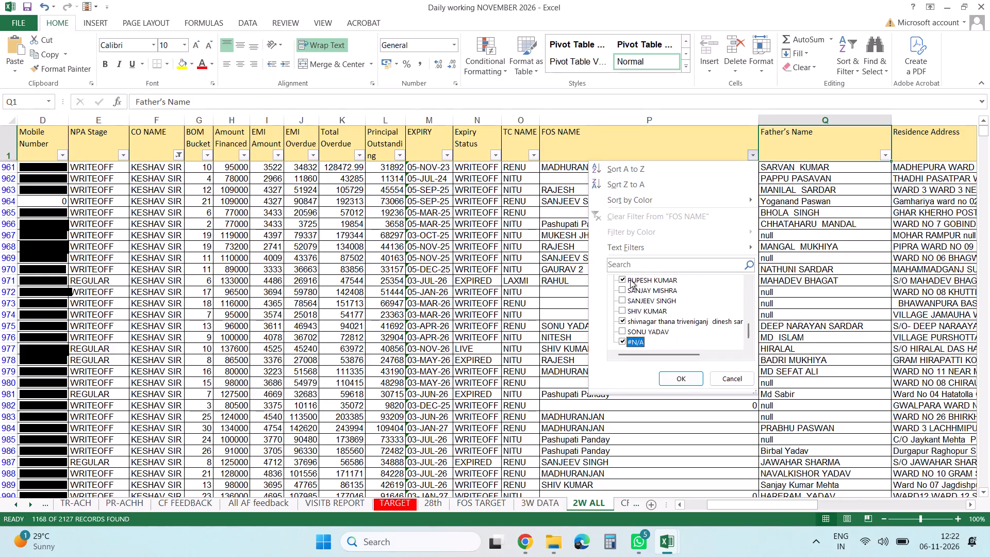
key(Return)
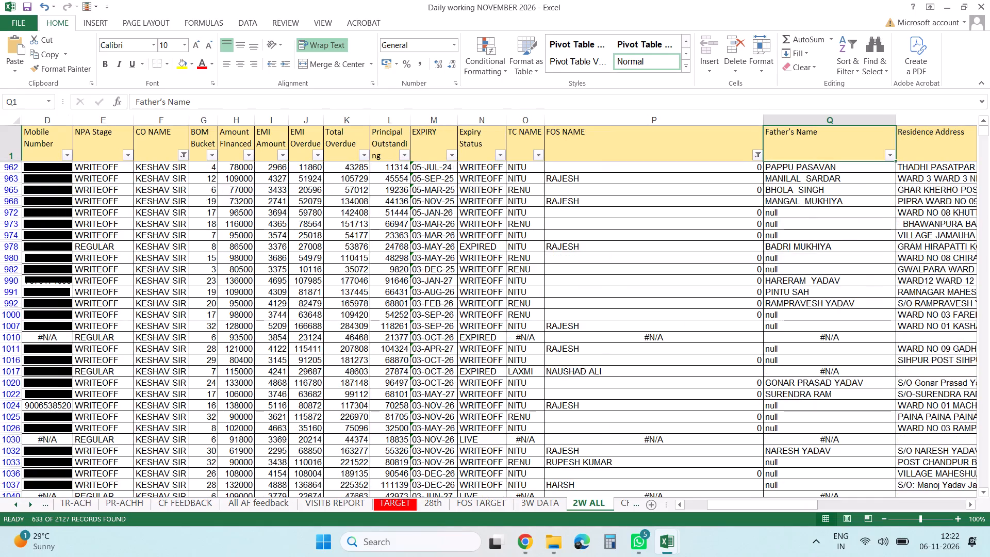
Clear the contents of all filtered FOS NAME cells below the header, starting at row 962.
click(607, 168)
key(ctrl+shift+Down)
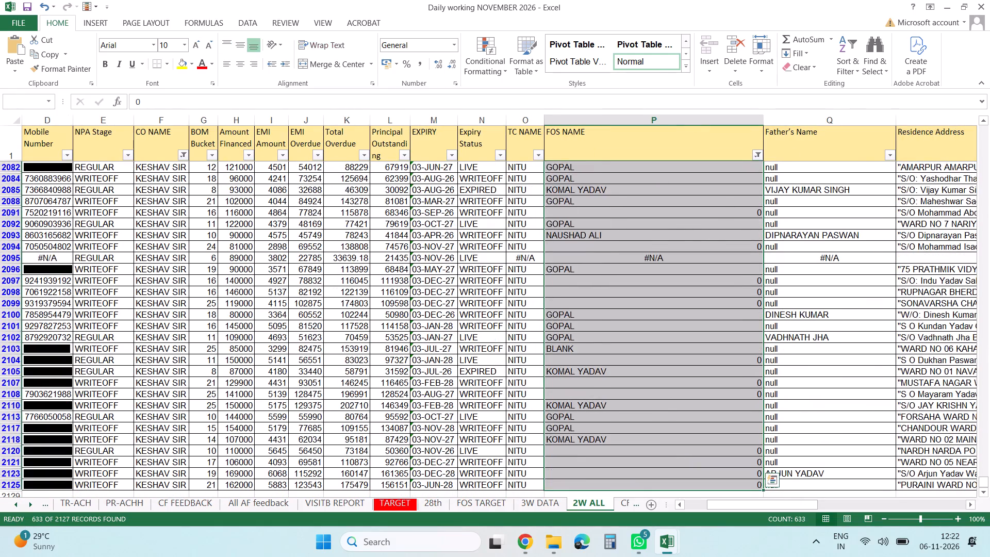
key(Delete)
key(ctrl+Up)
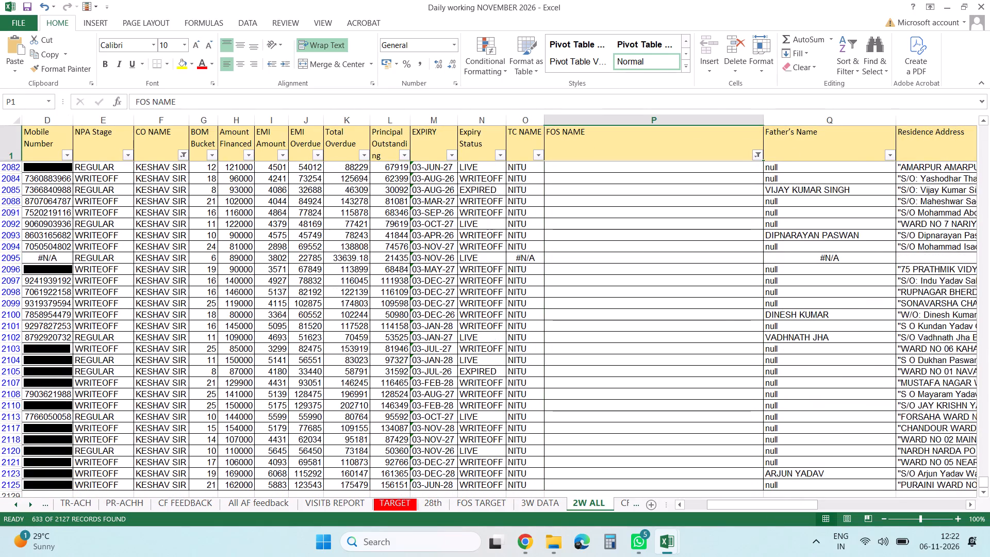
key(Down)
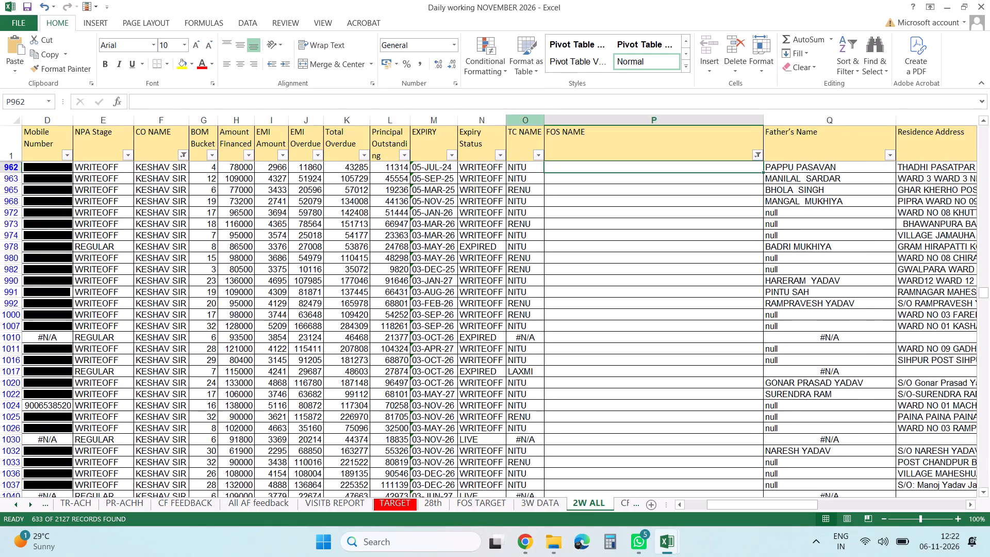
Turn off header filtering on the 2W ALL sheet to show all accounts, ending at the Loan Number heading.
click(478, 122)
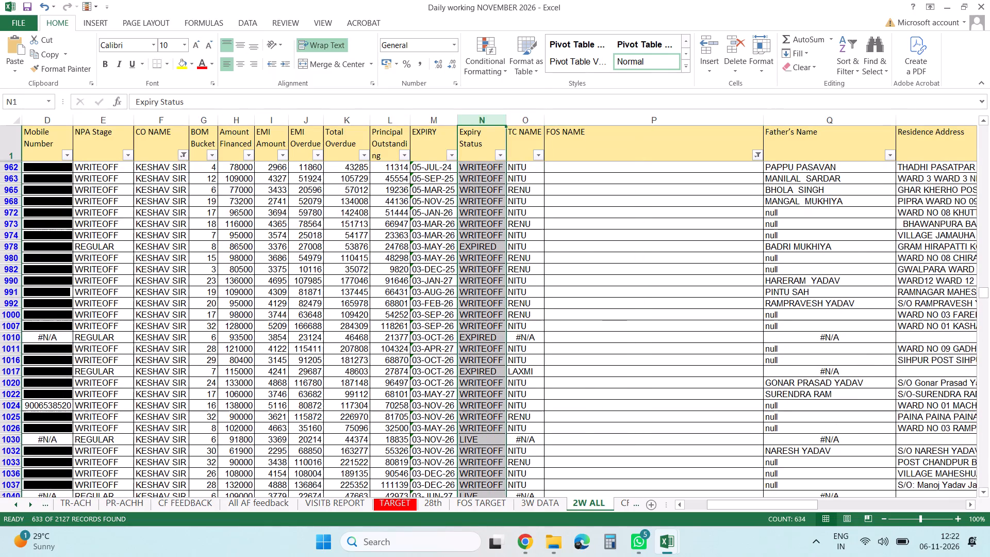
click(639, 229)
click(640, 150)
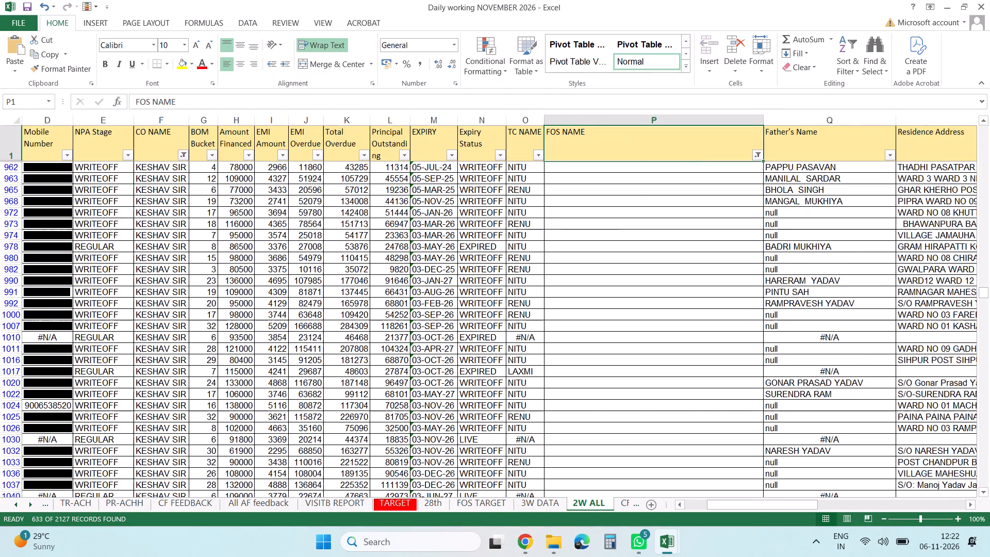
key(ctrl+Left)
key(ctrl+shift+l)
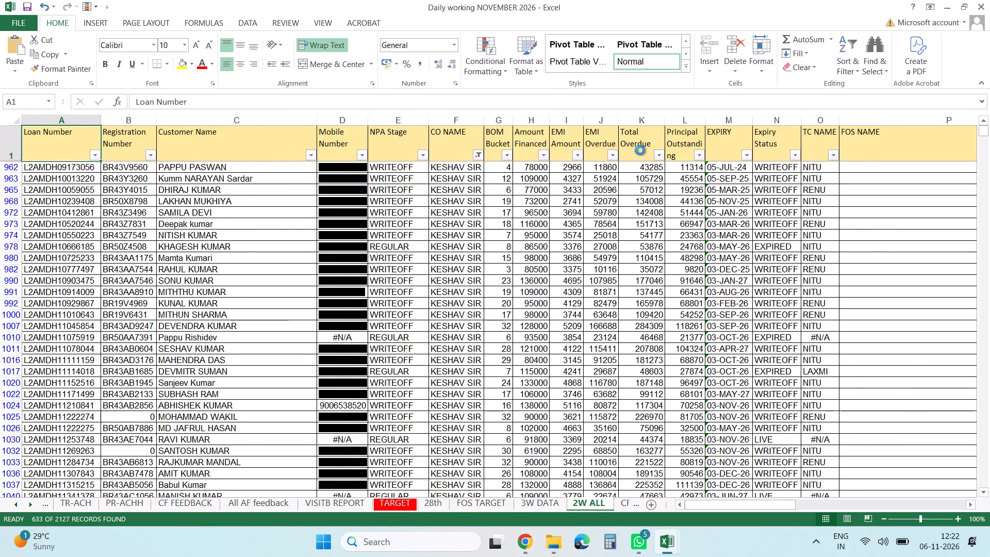
key(ctrl+Left)
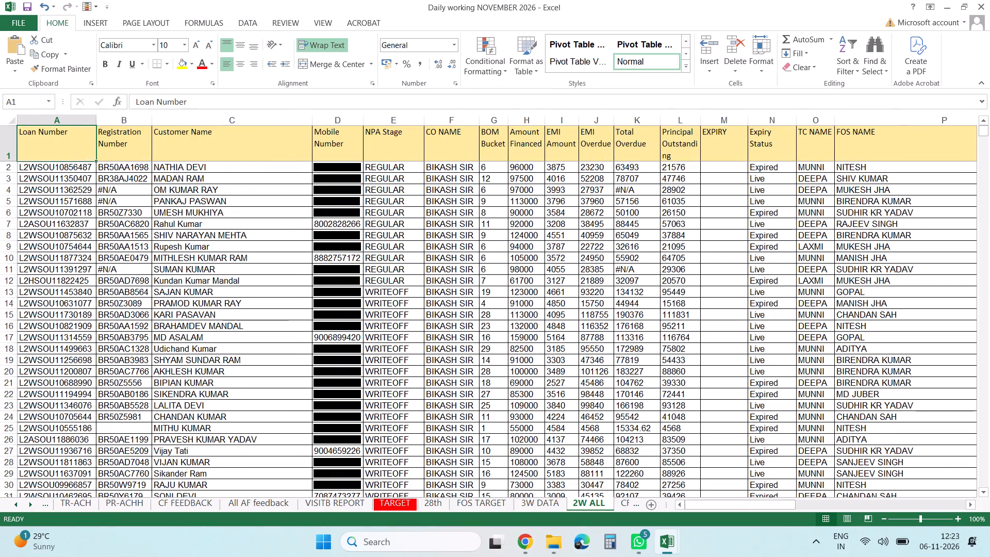
Examine the 2W ALL headings and records from Loan Number across to Ref-2 Contact, then return to the first loan record.
key(Right)
key(Right)
key(Right)
key(Right)
key(Right)
key(Right)
key(Right)
key(Right)
key(Right)
key(Right)
key(Right)
key(Right)
key(Right)
key(Right)
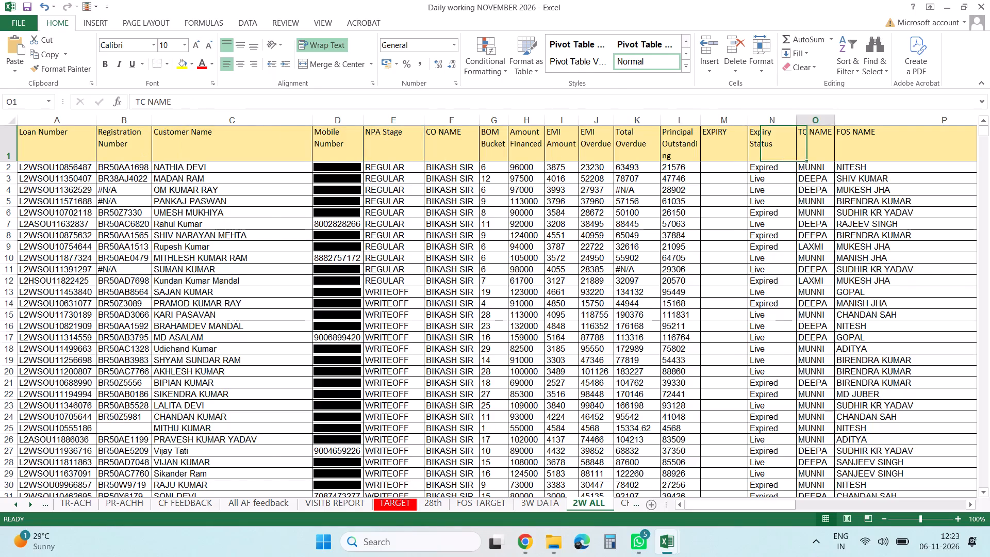
key(Right)
key(Right)
key(Right)
key(Right)
key(Right)
key(Right)
key(Right)
key(Right)
key(Right)
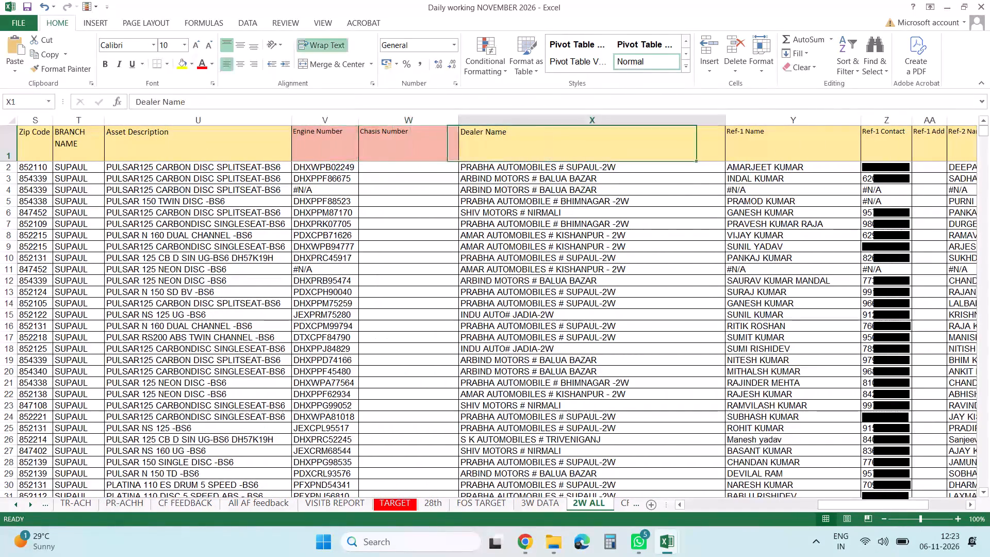
key(Right)
key(Right)
key(Right)
key(Right)
key(Right)
key(Right)
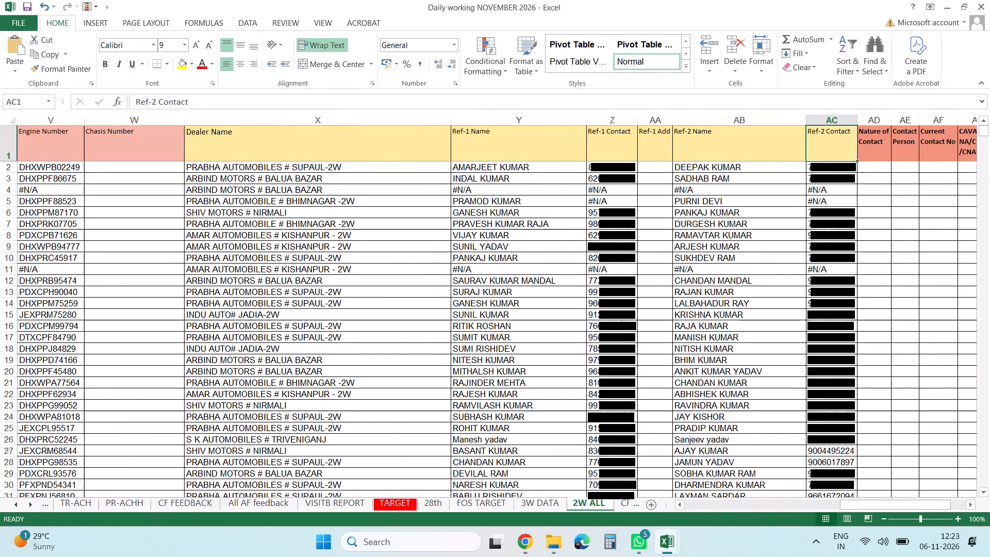
key(ctrl+Left)
key(ctrl+Left)
key(ctrl+Left)
key(ctrl+Left)
key(ctrl+Left)
key(ctrl+Left)
key(ctrl+Left)
key(ctrl+Left)
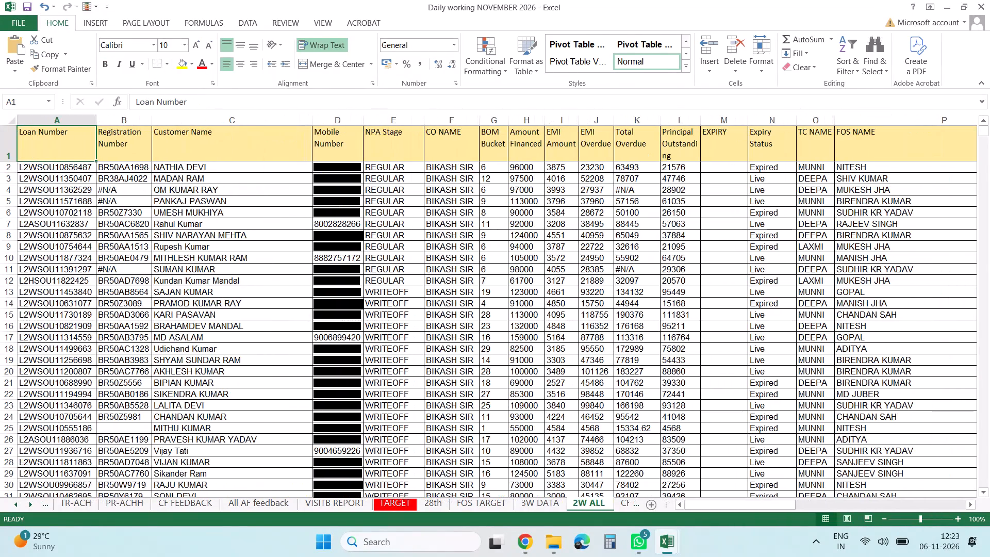
key(Down)
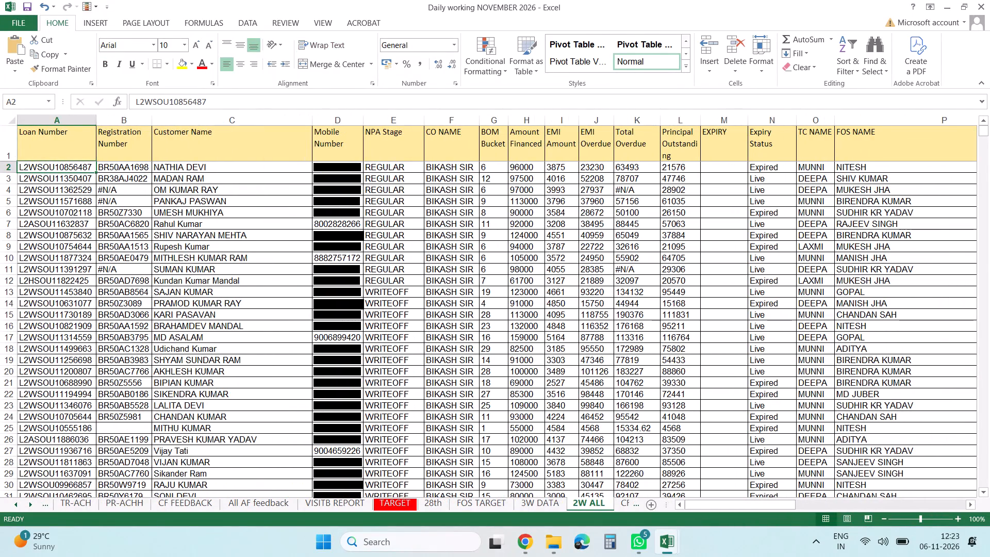
Open the 3W DATA sheet and examine its headings and records from Amount Financed across to Residence Address.
click(548, 502)
click(572, 364)
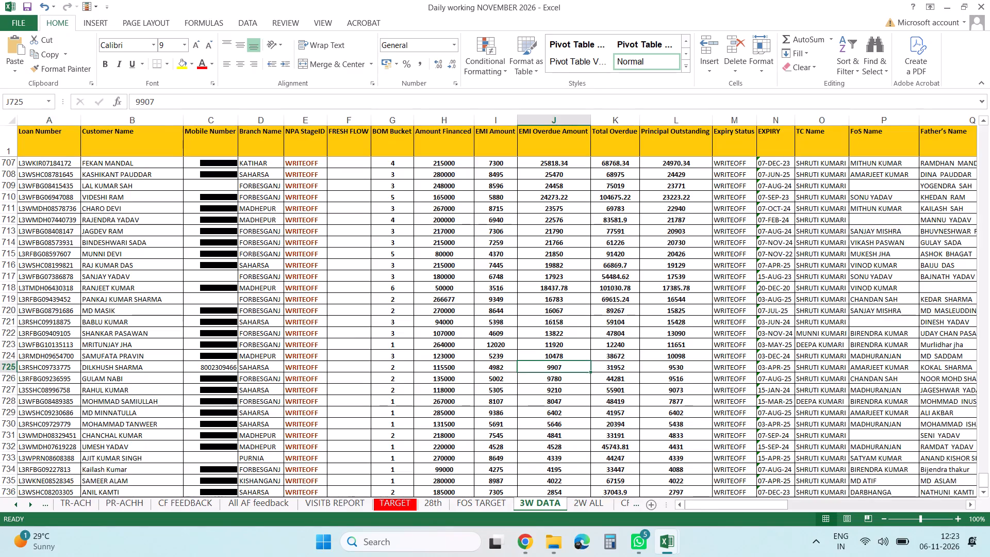
click(461, 139)
key(Right)
key(Right)
key(Right)
key(Right)
key(Right)
key(Right)
key(Right)
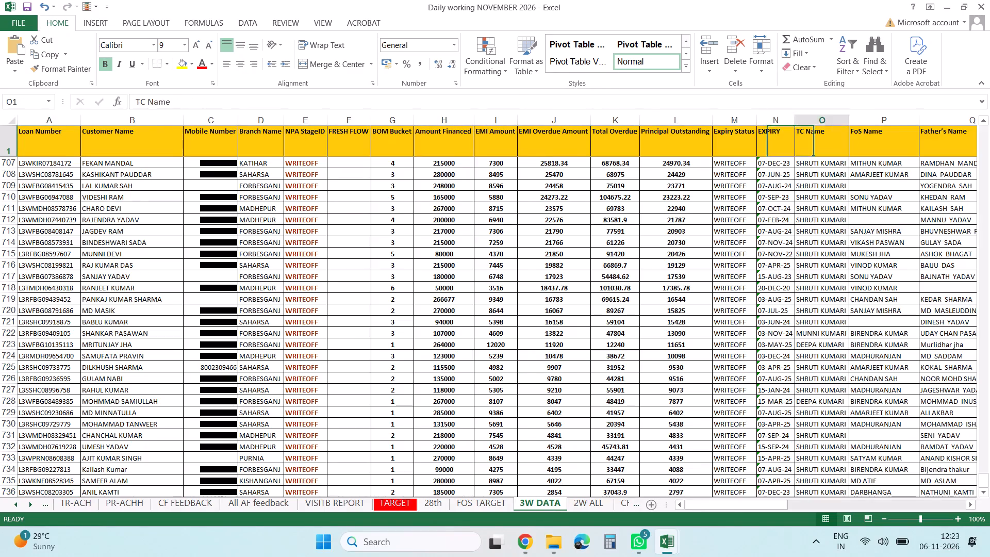
key(Right)
key(Right)
key(Right)
key(Left)
key(Left)
key(Left)
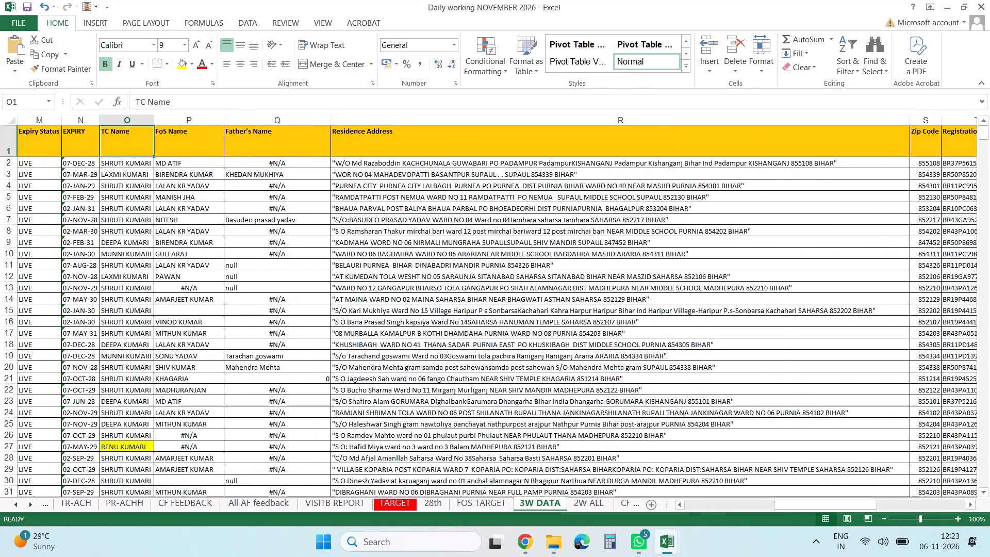
key(Right)
key(Right)
key(Left)
key(Left)
key(Left)
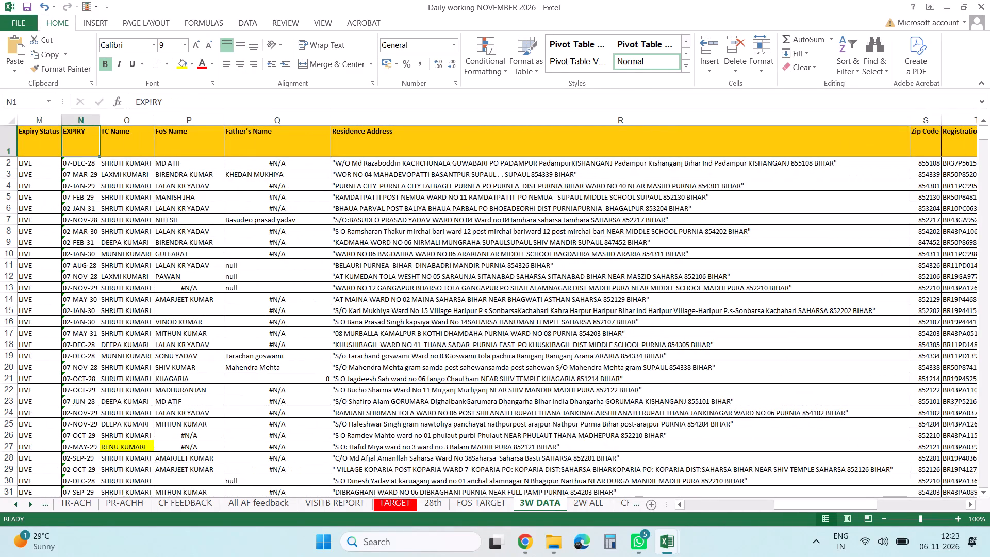
Examine the 3W DATA headings and records from EXPIRY back to the Loan Number heading.
key(Left)
key(Left)
key(Left)
key(Left)
key(Left)
key(Left)
key(Left)
key(Left)
key(Left)
key(Left)
key(Left)
key(Left)
key(Left)
key(Left)
key(Left)
key(Left)
key(Left)
key(Left)
key(Left)
key(Left)
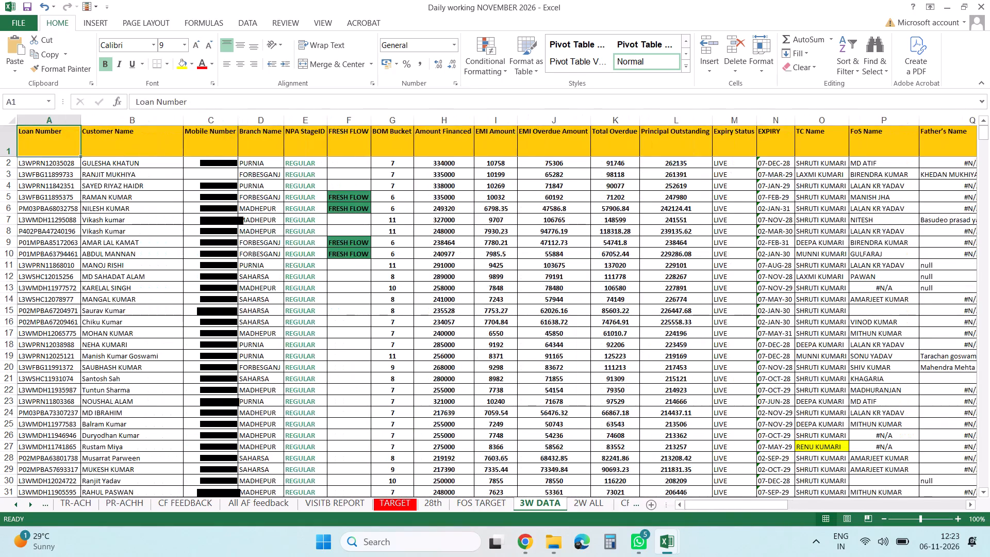
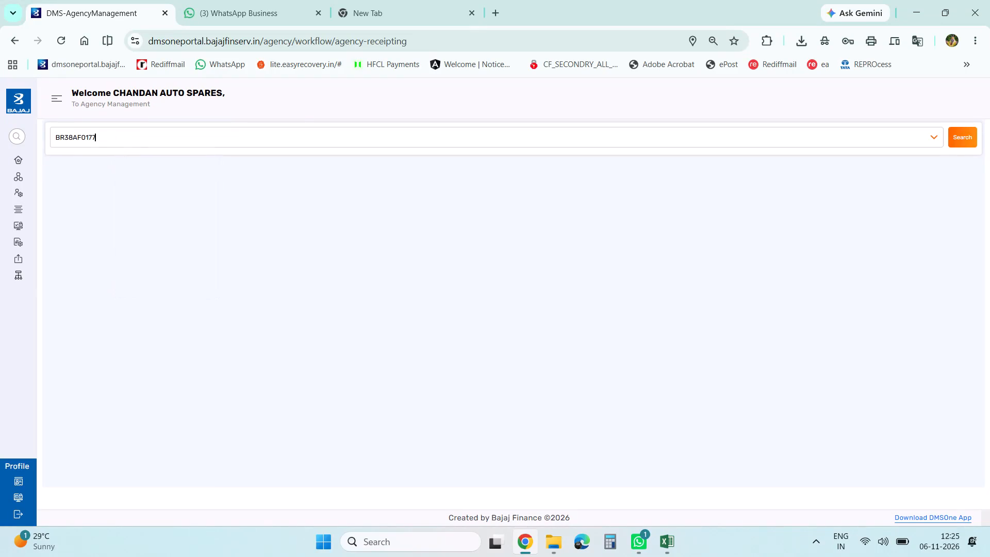
In the DMS agency portal in Chrome, run the agency receipting search for the entered vehicle registration number.
key(Return)
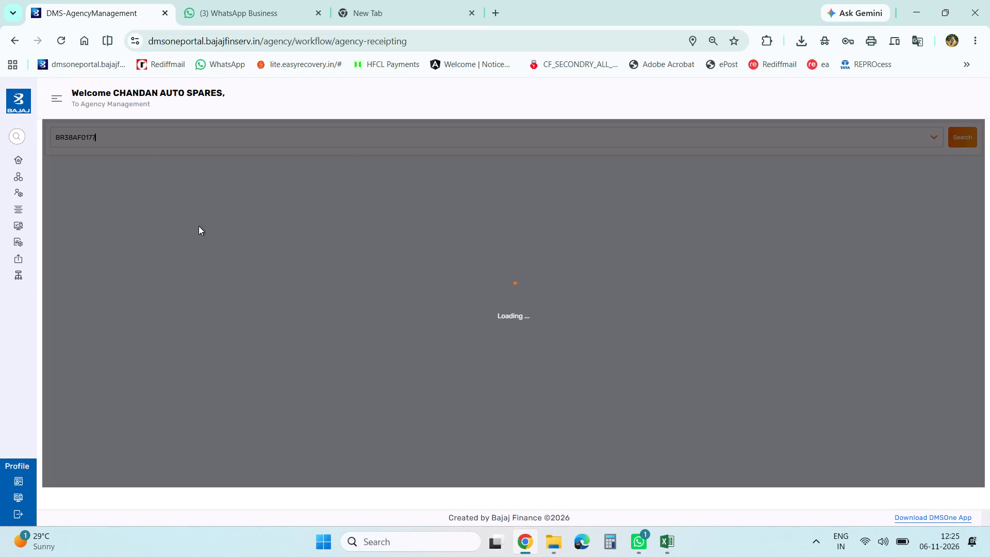
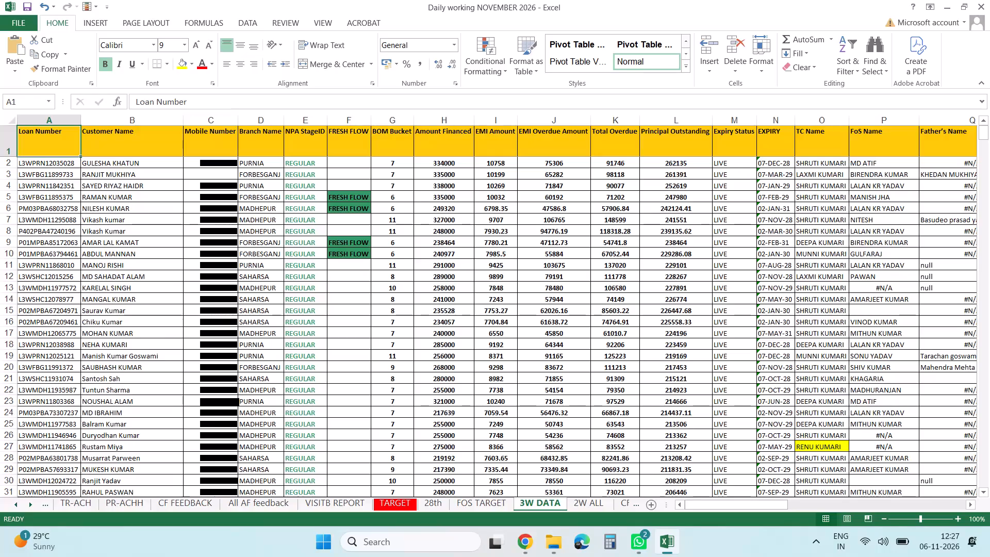
In the 3W DATA sheet, examine the header row from Total Overdue through the registration, asset, reference and agency columns to PTP date.
click(597, 136)
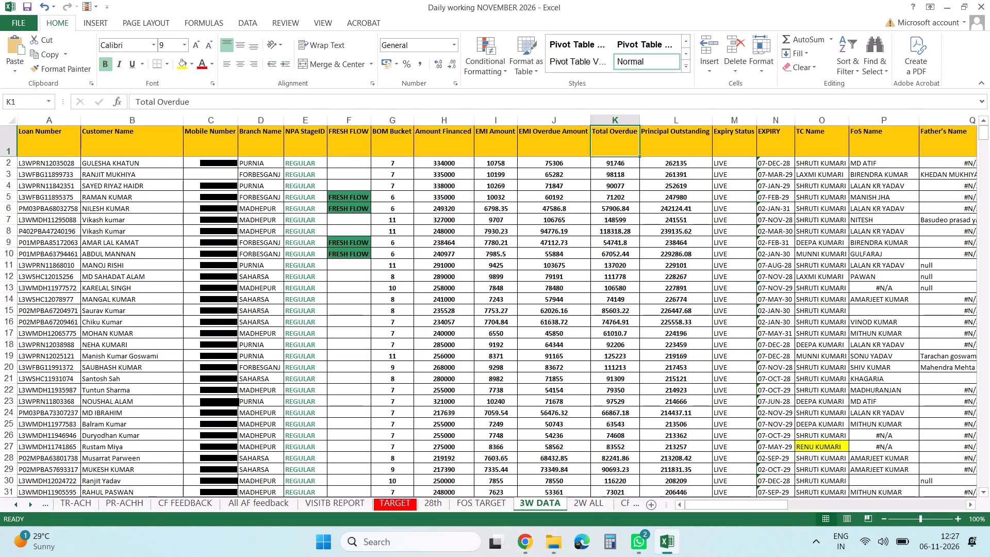
key(Right)
key(Right)
key(Right)
key(Right)
key(Right)
key(Right)
key(Right)
key(Right)
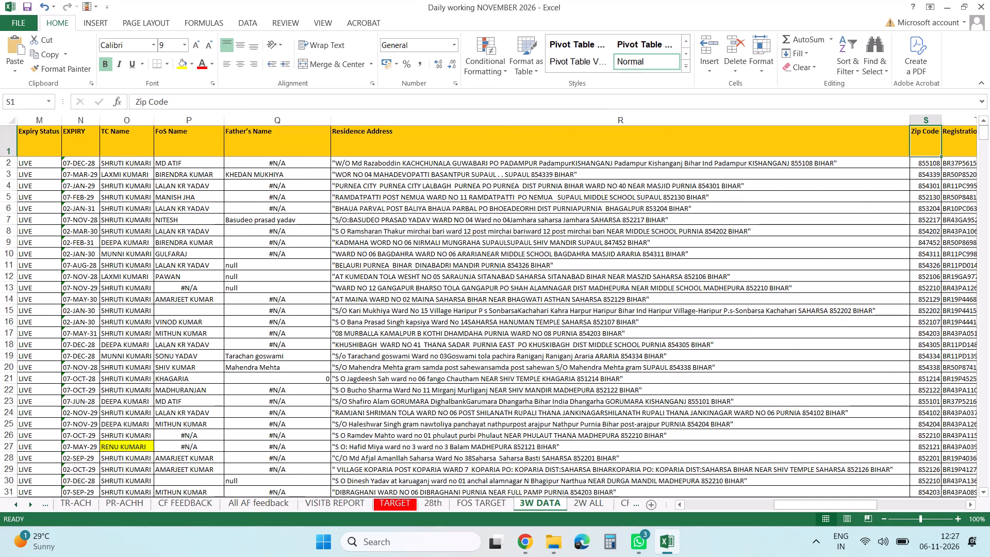
key(Right)
key(Right)
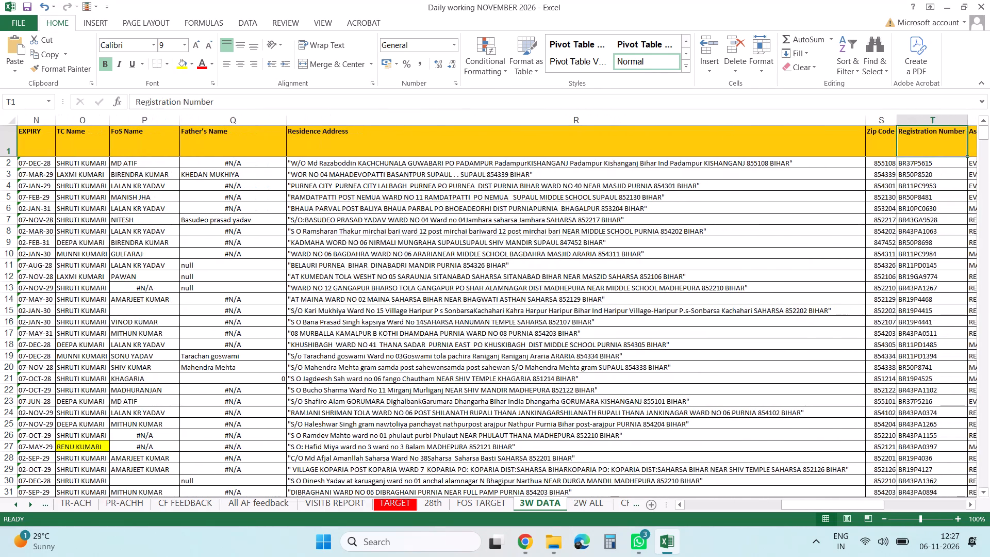
key(Right)
key(Right)
key(Right)
key(Right)
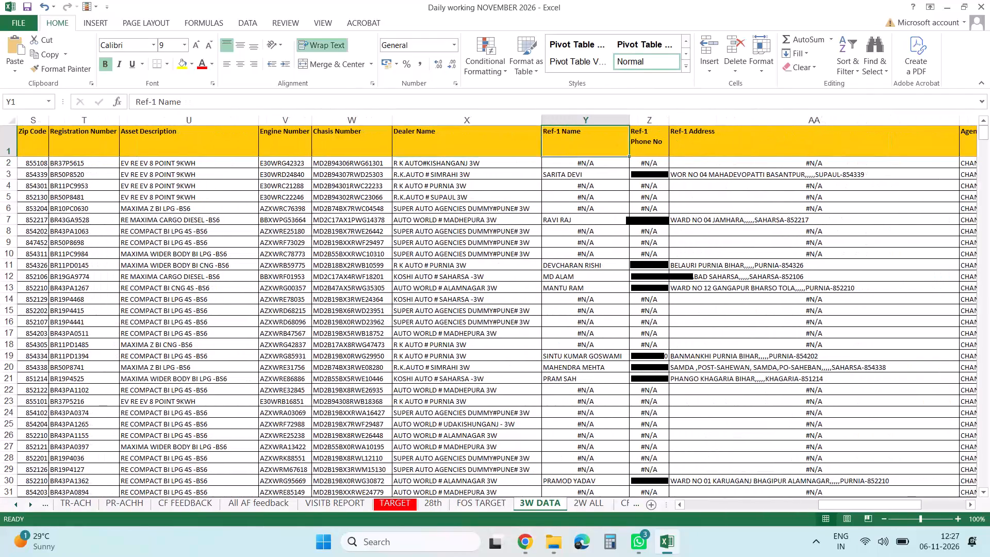
key(Right)
key(Right)
key(Right)
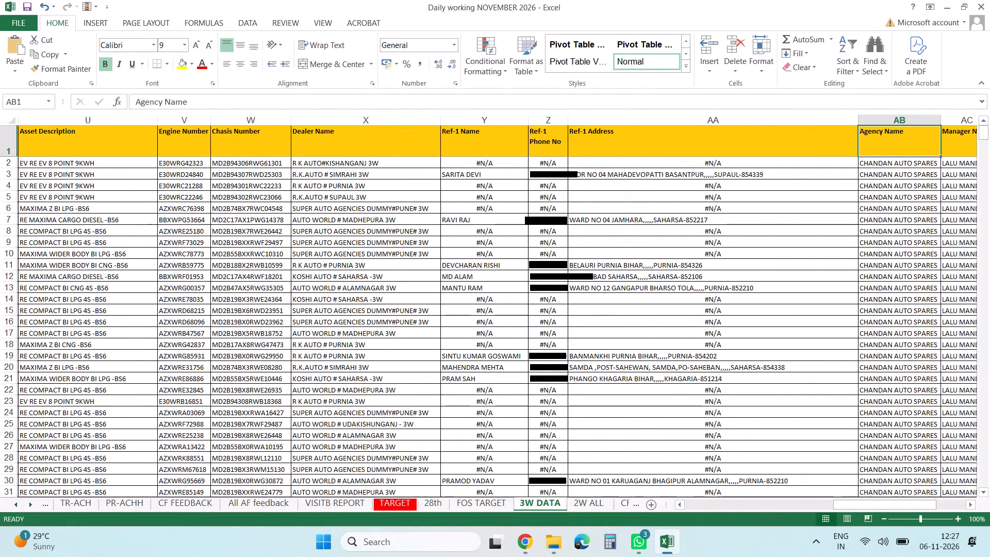
key(Right)
key(Right)
key(Right)
key(Right)
key(Right)
key(Right)
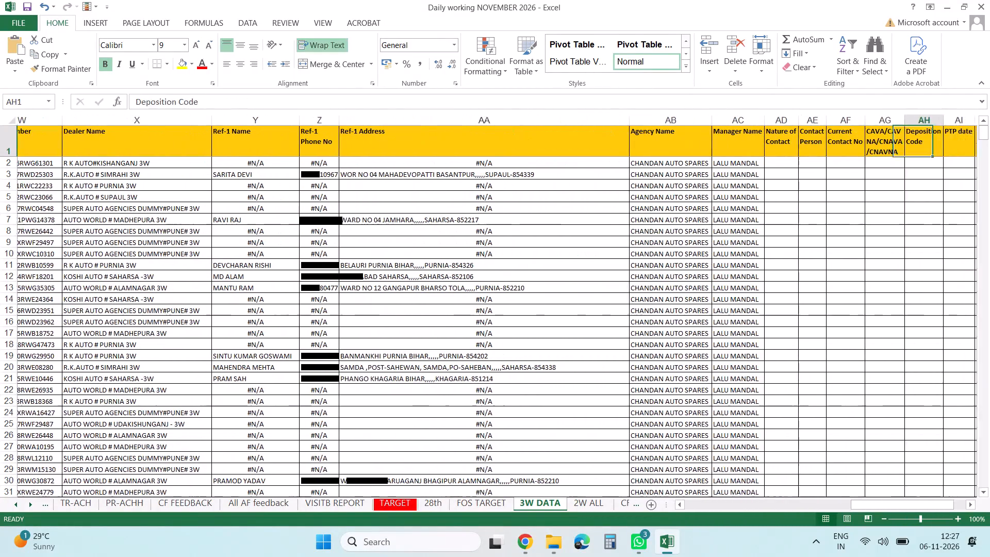
key(Right)
Review the 3W DATA headers back from PTP date through the address and FoS Name columns to NPA StageID.
key(Left)
key(Left)
key(Left)
key(Left)
key(Left)
key(Left)
key(Left)
key(Left)
key(Left)
key(Left)
key(Left)
key(Left)
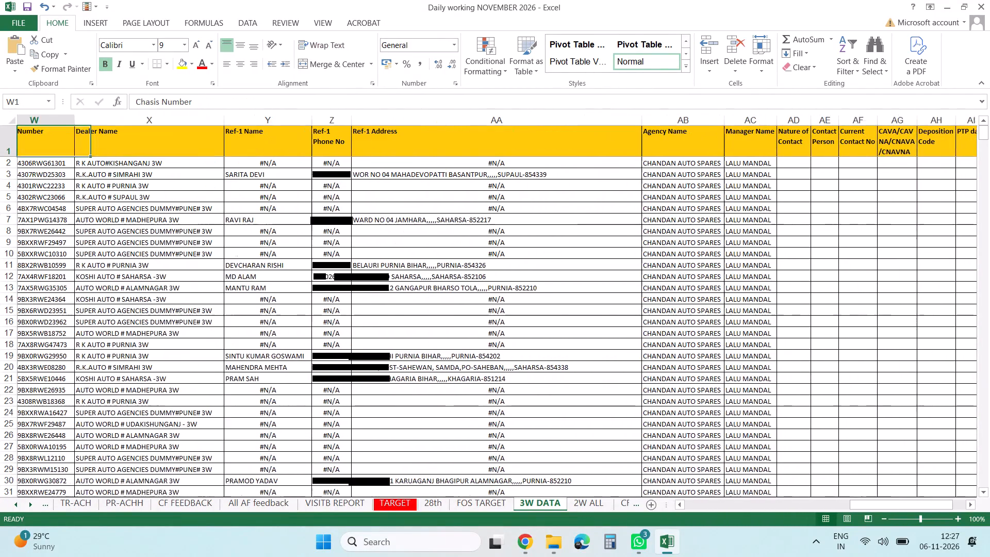
key(Left)
key(Left)
key(Left)
key(Left)
key(Left)
key(Left)
key(Left)
key(Left)
key(Left)
key(Left)
key(Left)
key(Left)
key(Left)
key(Left)
key(Left)
key(Left)
key(Left)
key(Left)
key(Left)
key(Left)
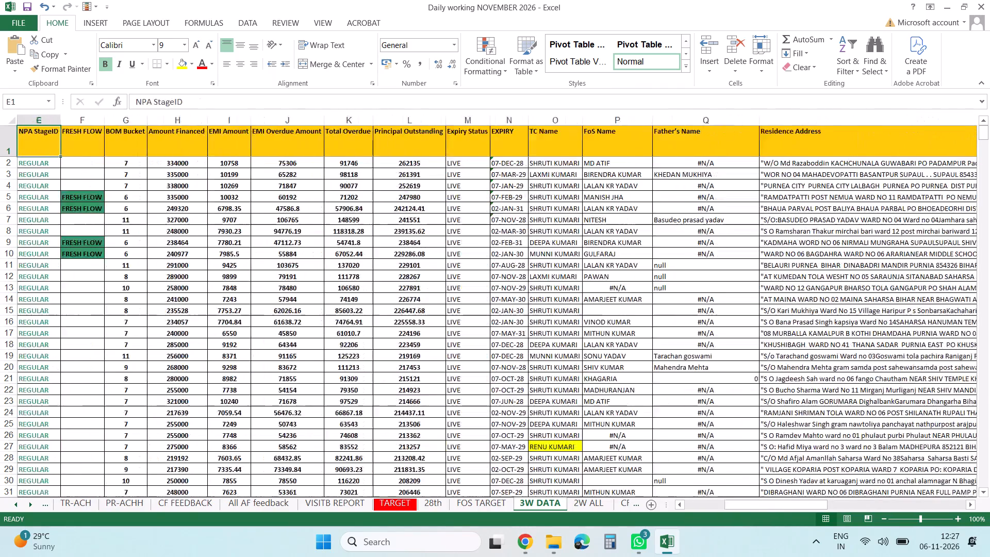
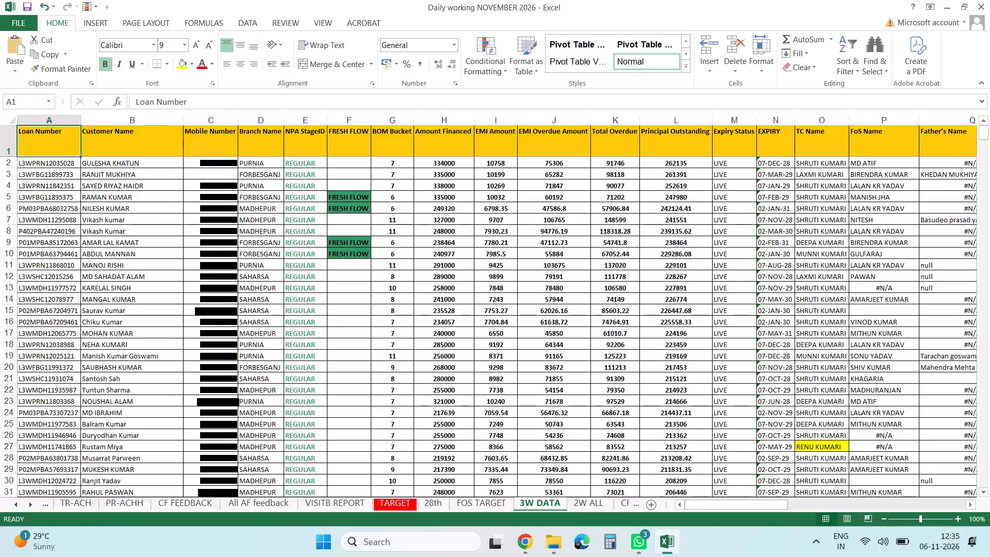
Open the Find search for the 3W DATA sheet.
key(ctrl+f)
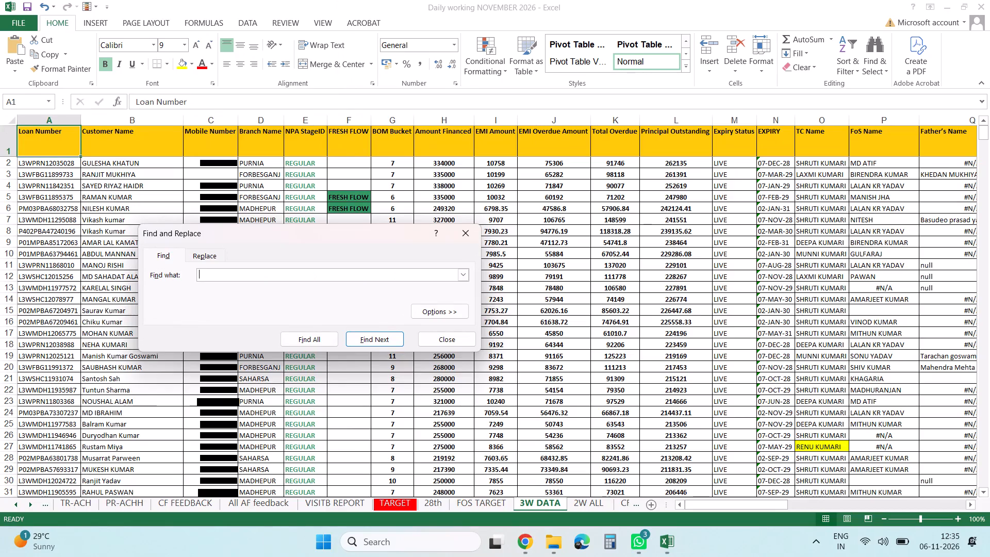
Search the 3W DATA sheet for the customer's loan using the eight-digit portion of the loan number.
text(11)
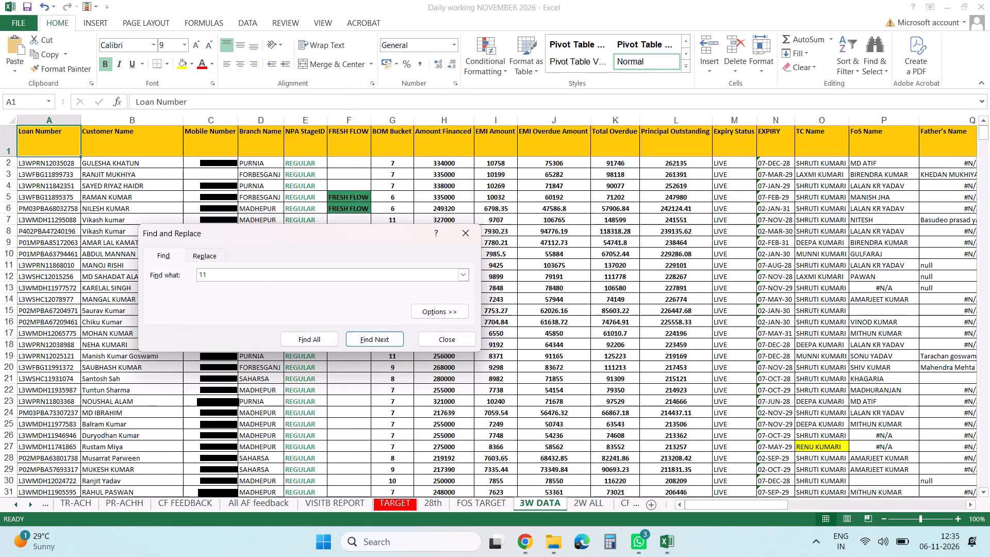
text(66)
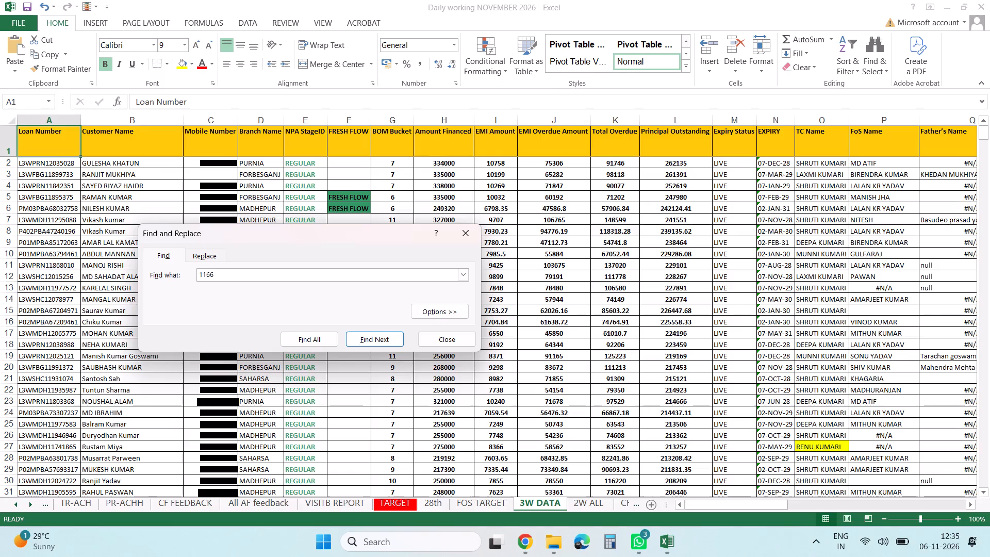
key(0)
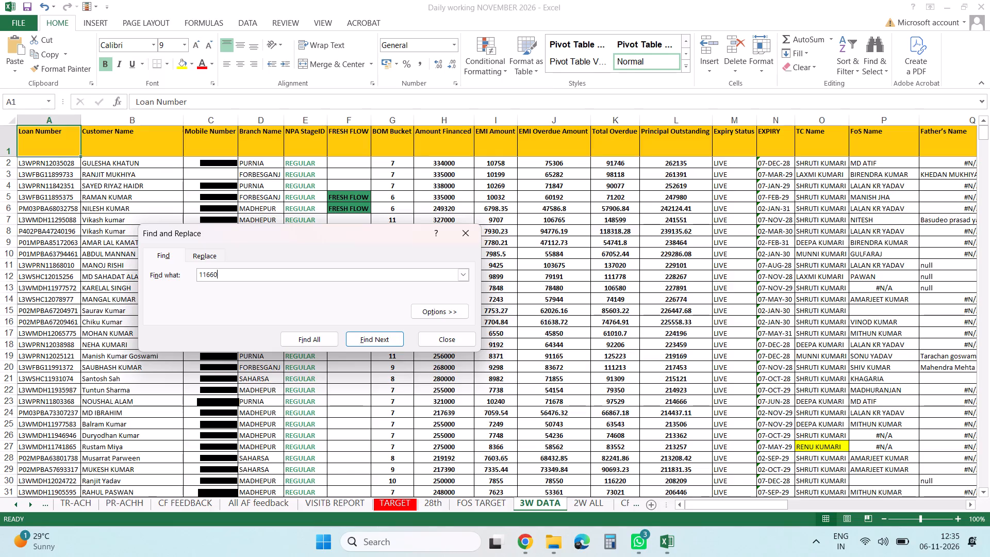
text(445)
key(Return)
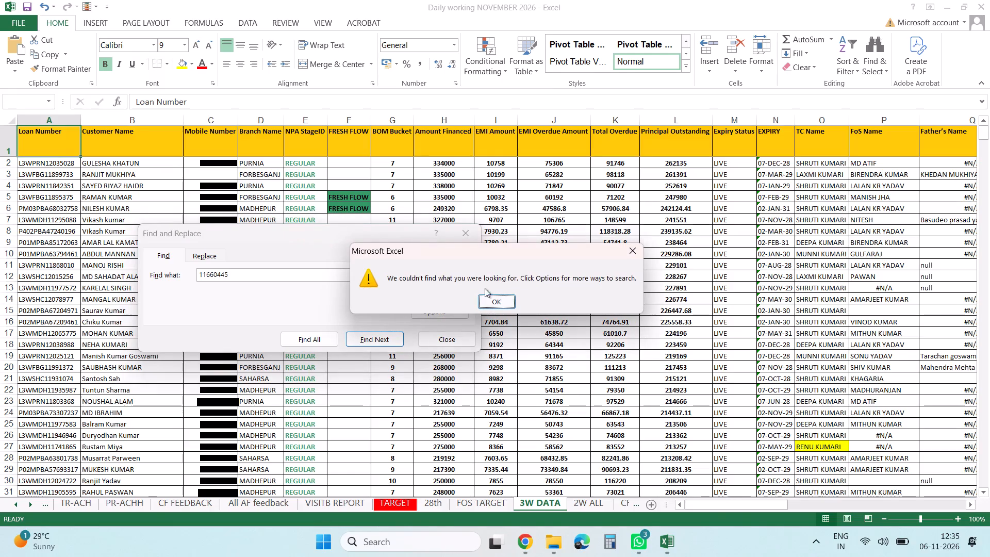
click(495, 302)
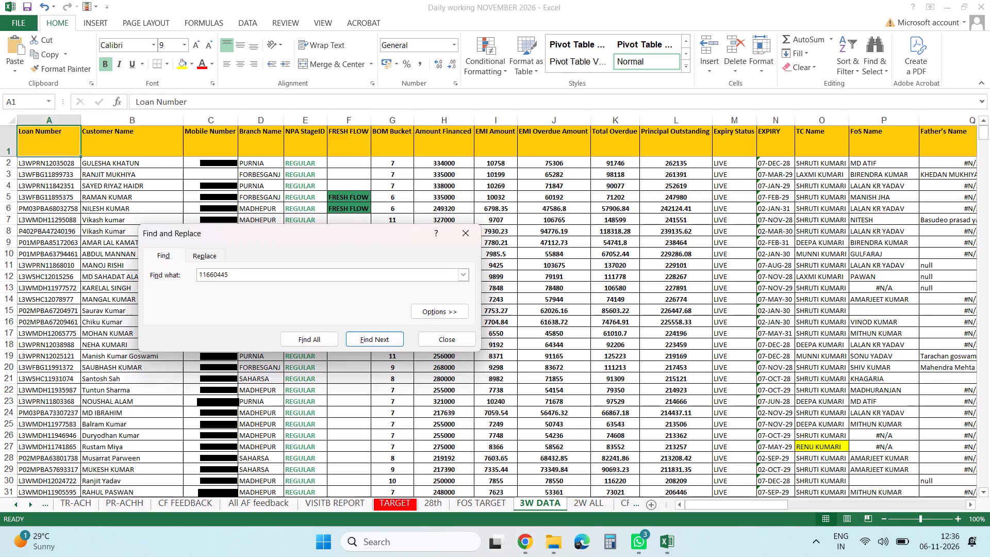
Search the 2W ALL sheet for the same loan number.
click(587, 511)
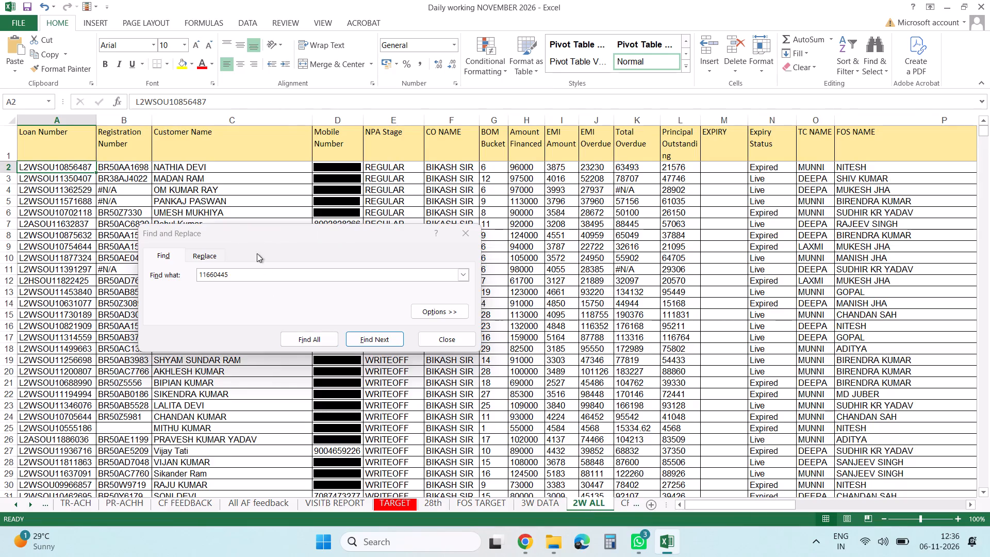
click(375, 338)
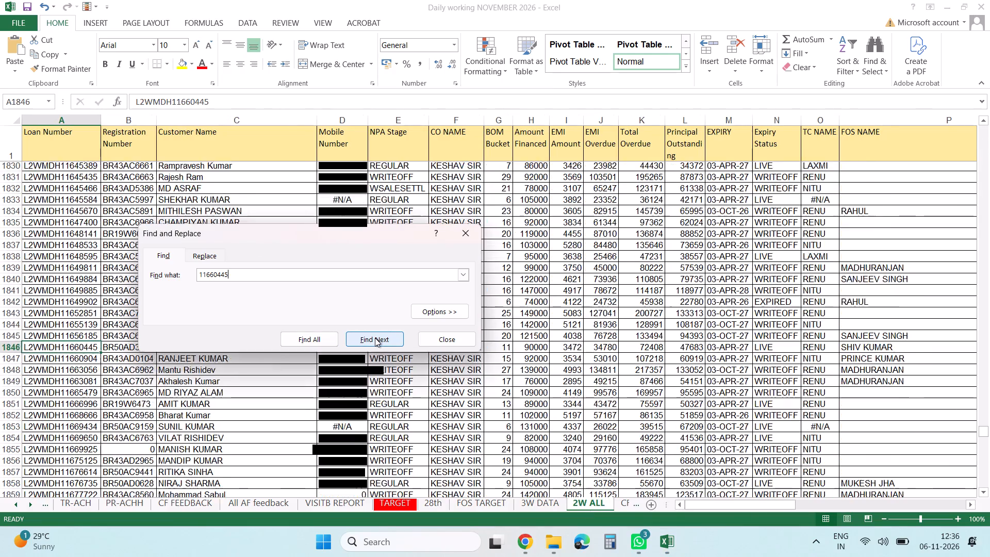
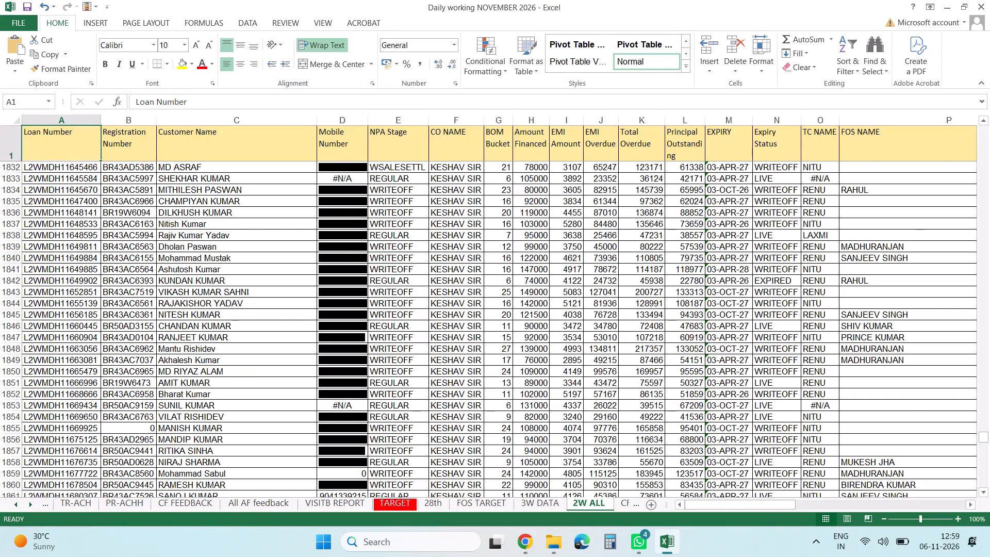
Turn on the header-row filters in the 2W ALL sheet and open the Loan Number column's filter search.
key(ctrl+shift+l)
key(ctrl+shift+l)
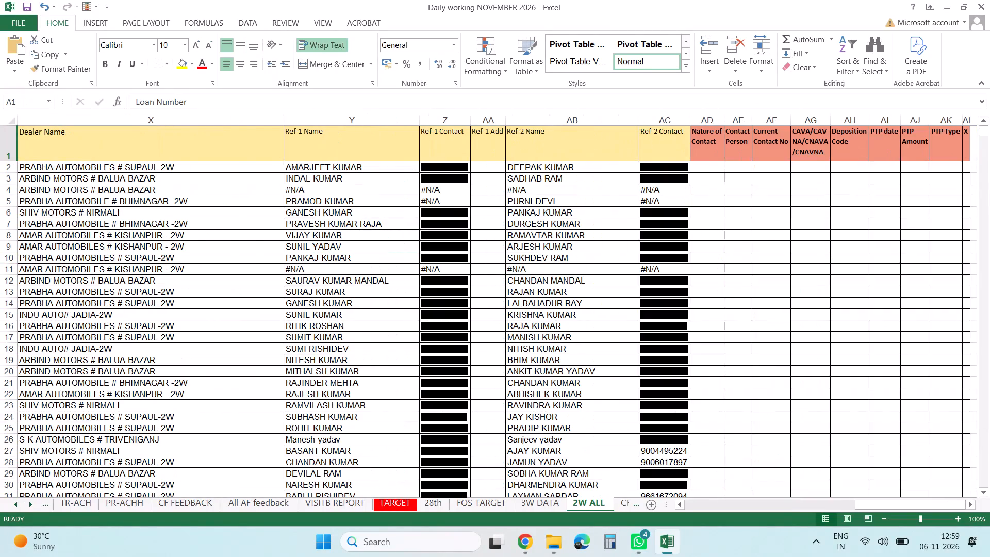
key(ctrl+Left)
key(ctrl+shift+l)
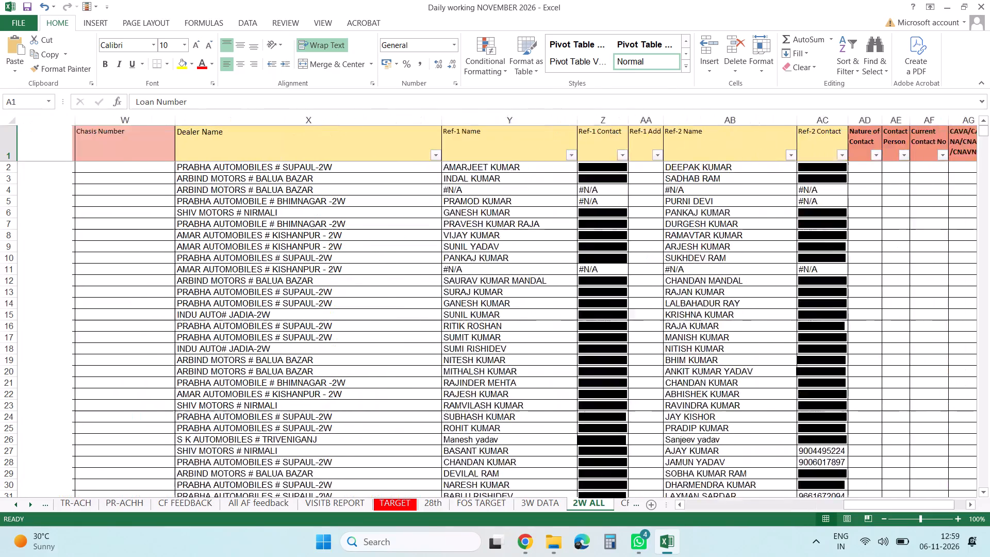
key(ctrl+Left)
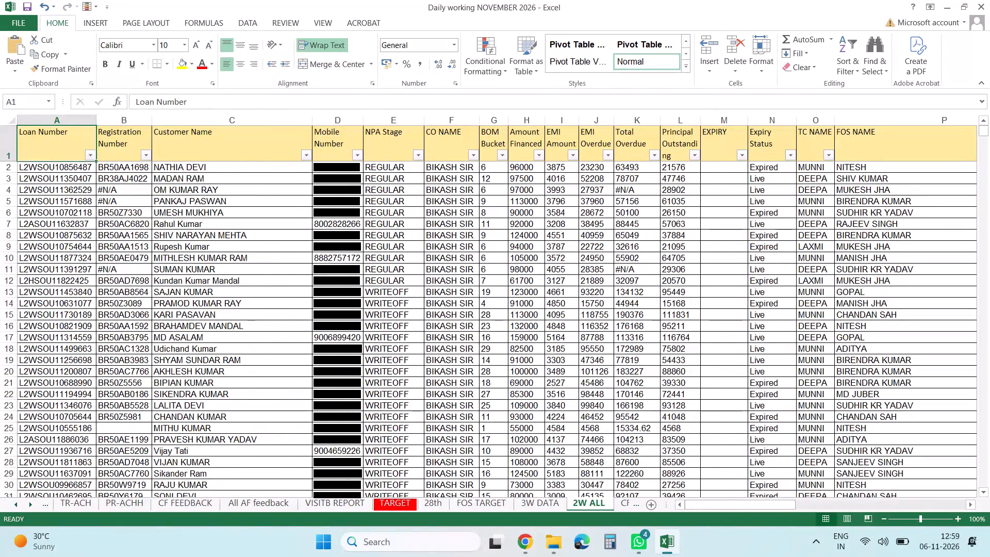
click(88, 157)
click(102, 268)
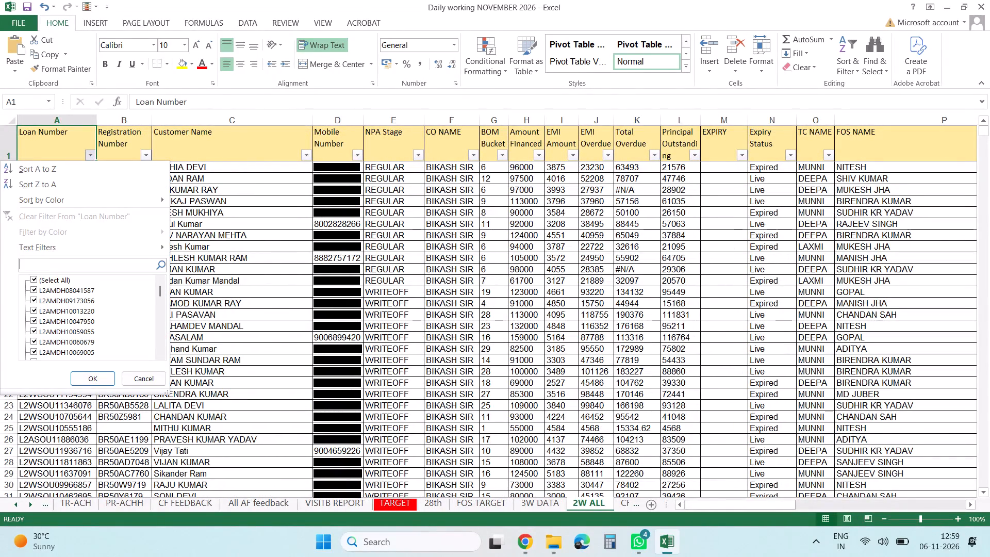
Filter the 2W ALL sheet's Loan Number column by the eight-digit portion of the customer's loan number.
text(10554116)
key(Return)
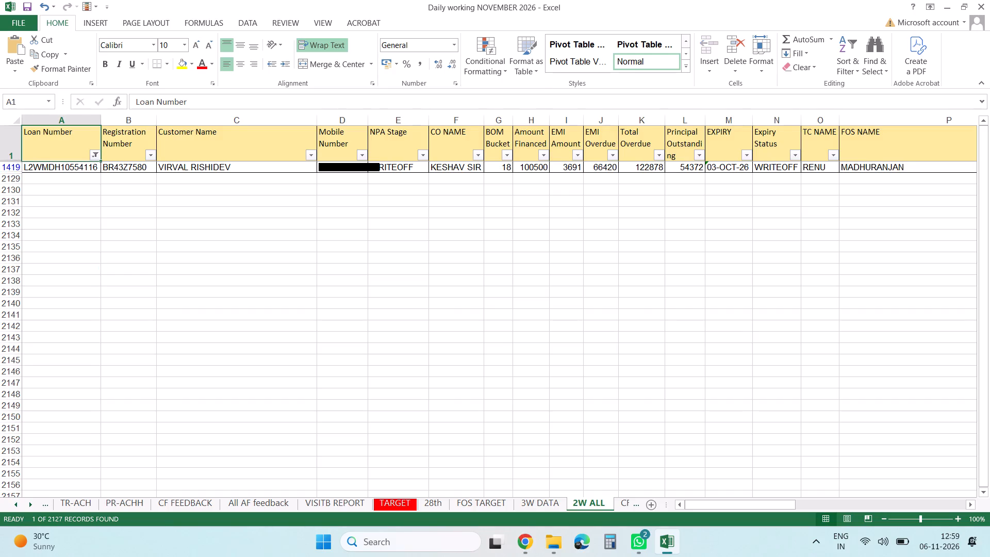
Copy the full loan number text from the filtered customer's row in the 2W ALL sheet.
click(689, 171)
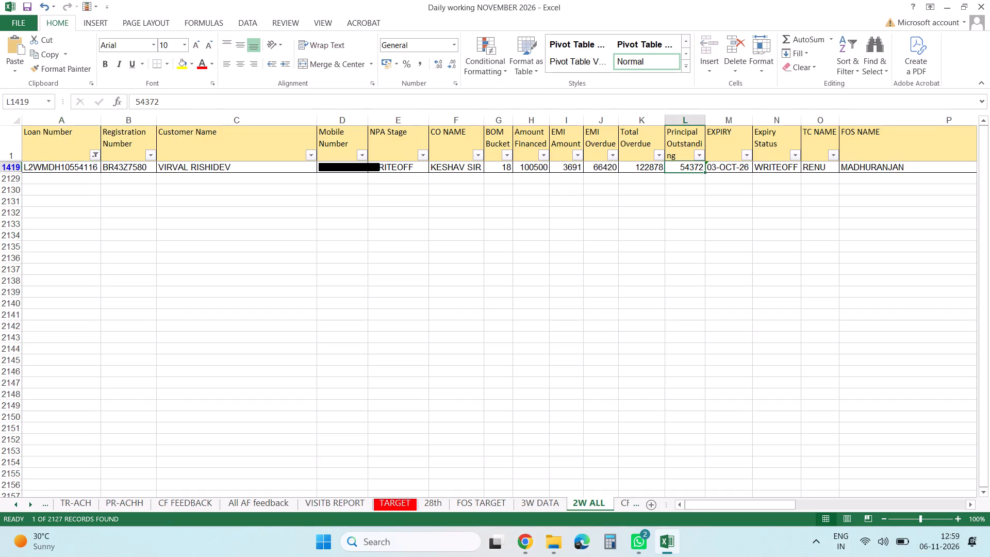
key(ctrl+Left)
key(ctrl+Left)
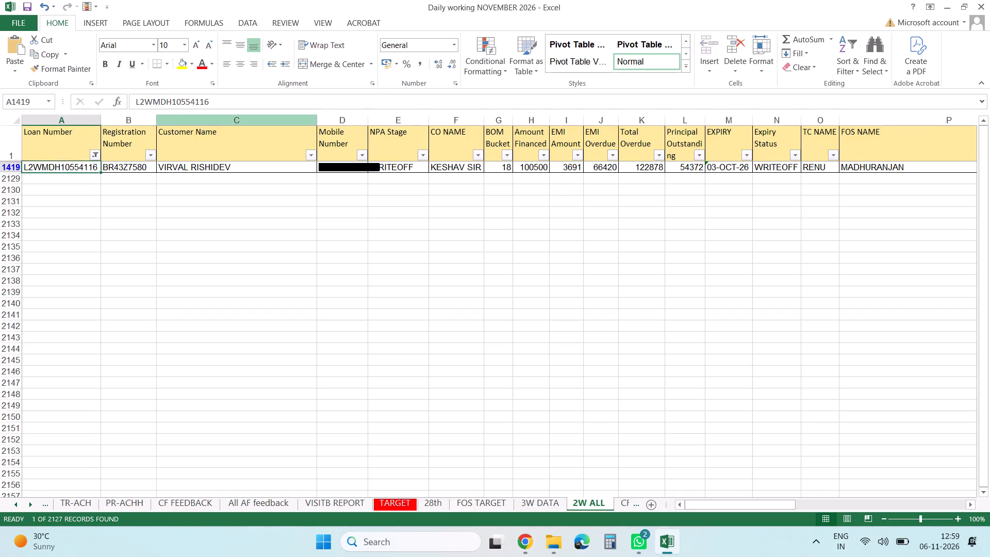
double_click(163, 100)
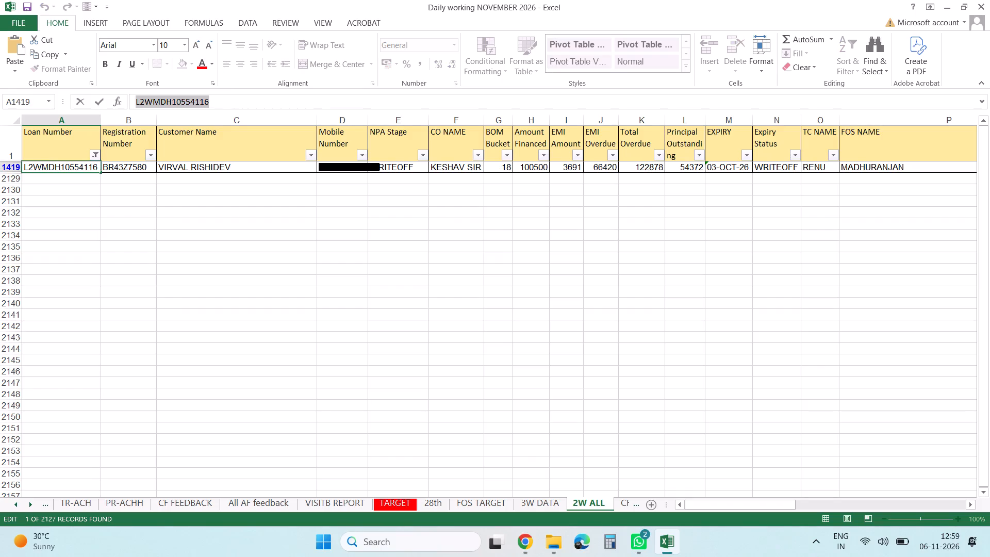
key(ctrl+c)
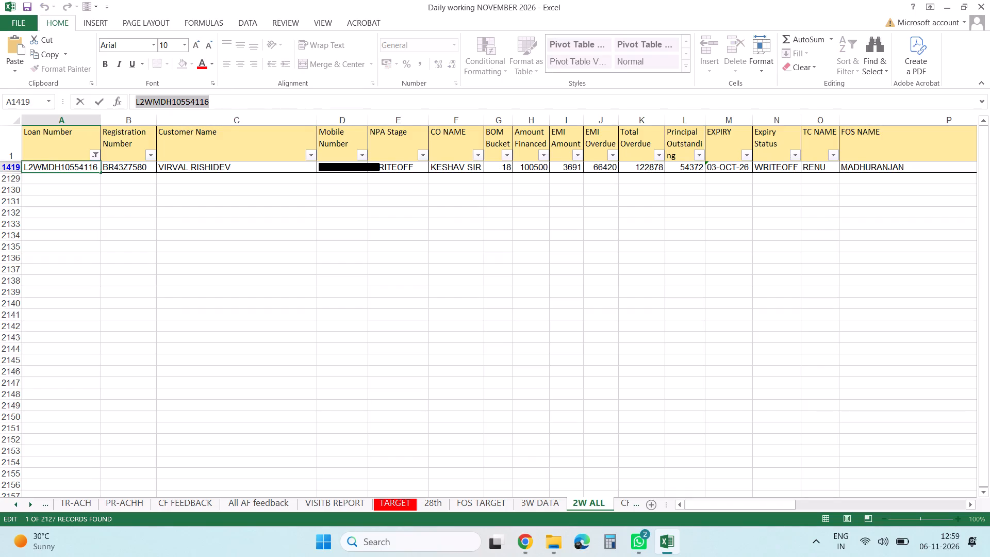
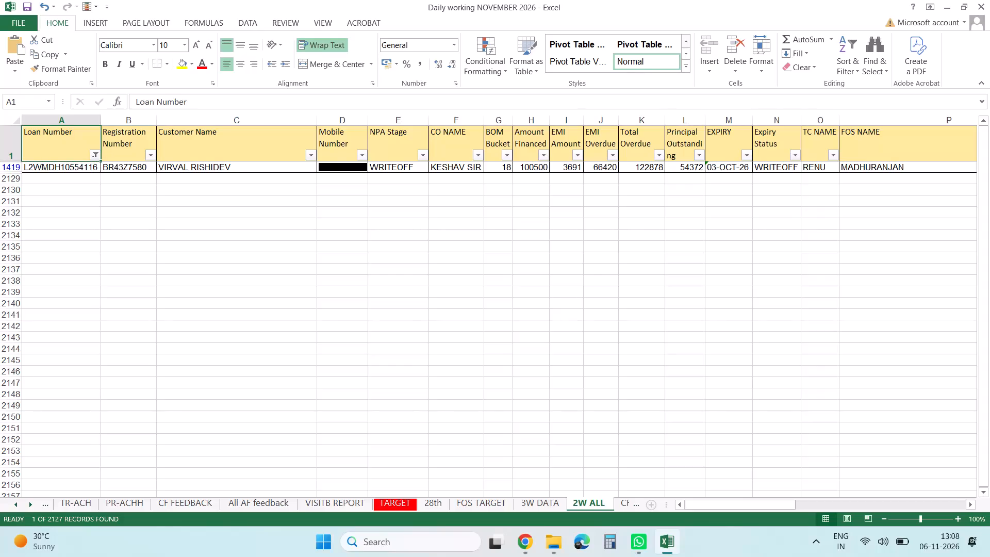
Remove the header filters from the 2W ALL sheet.
key(ctrl+shift+l)
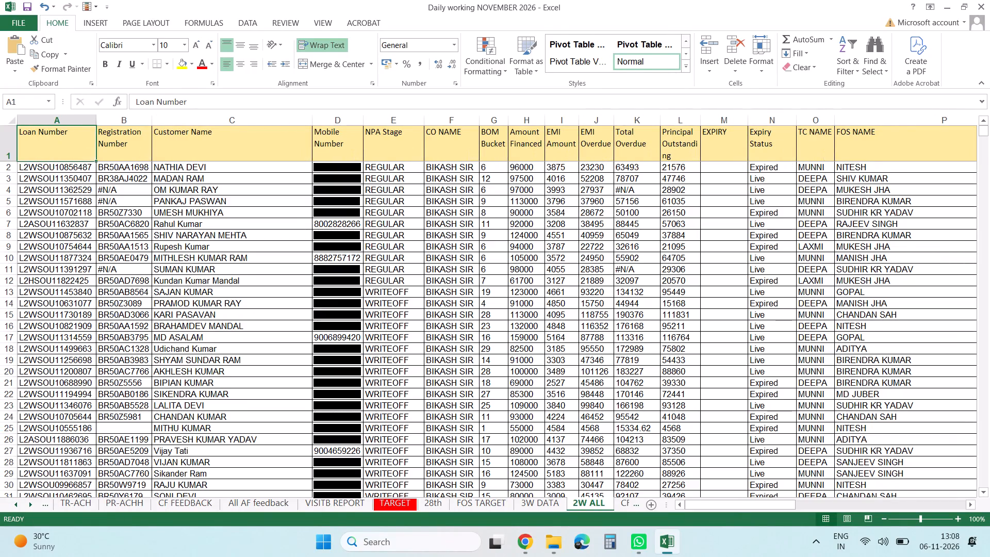
Turn on the header-row filters in the 3W DATA sheet and return to its Loan Number header cell.
click(550, 504)
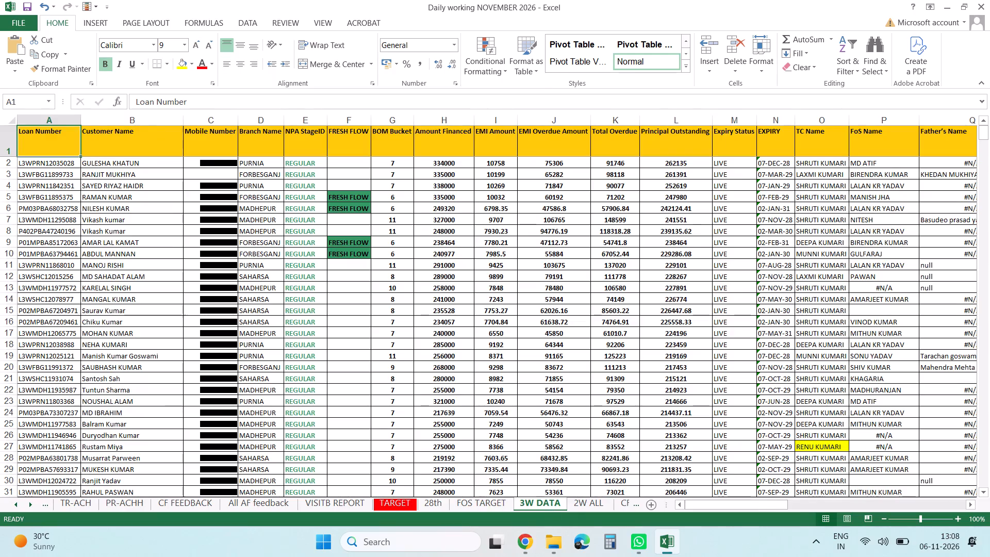
click(499, 278)
click(54, 155)
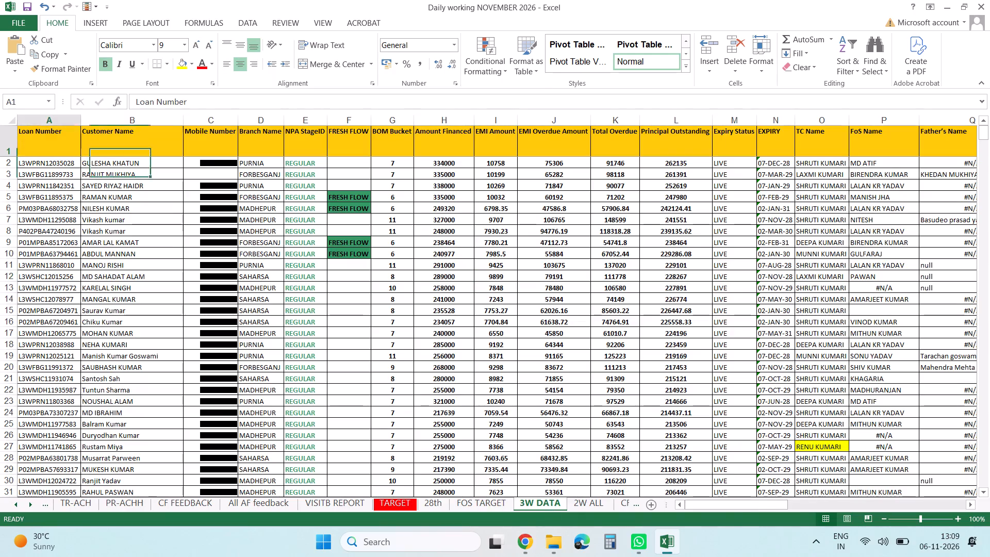
key(ctrl+shift+l)
key(ctrl+shift+l)
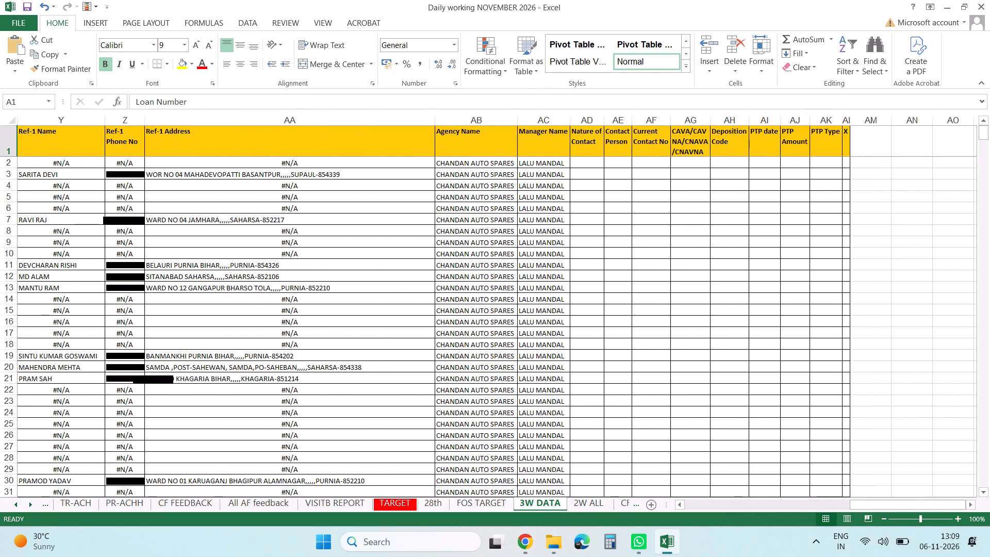
key(ctrl+shift+l)
key(ctrl+Left)
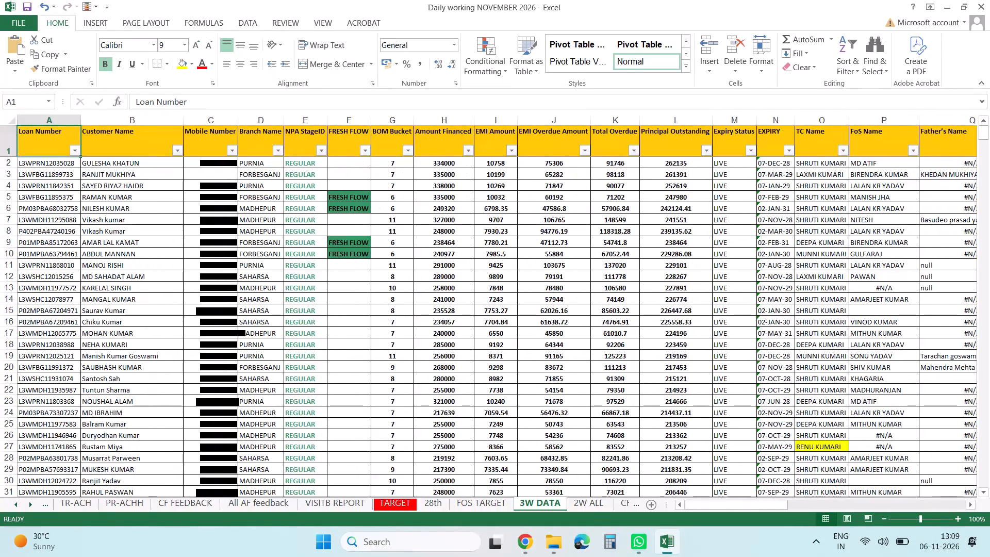
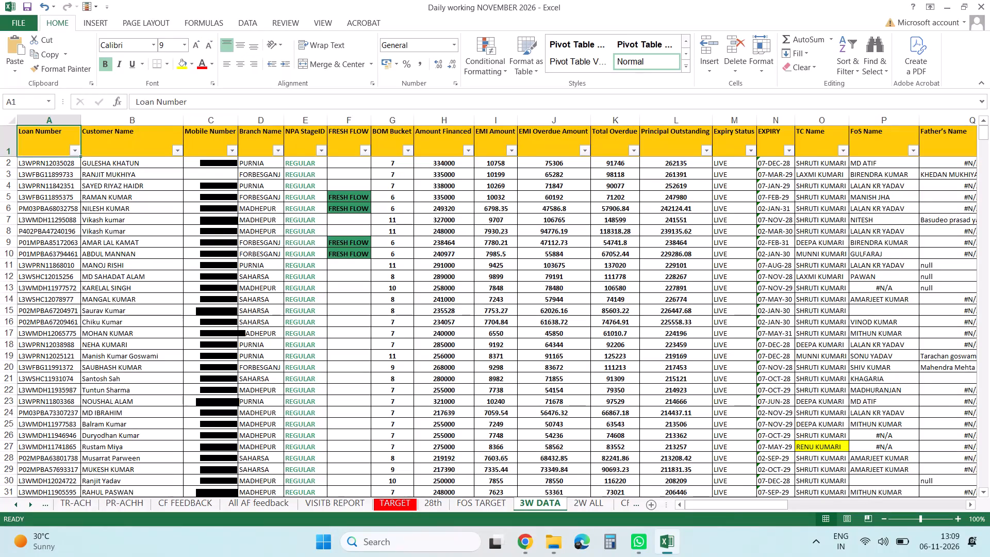
Filter the 3W DATA sheet's Loan Number column by the last five digits of the Forbesganj customer's loan number.
click(71, 148)
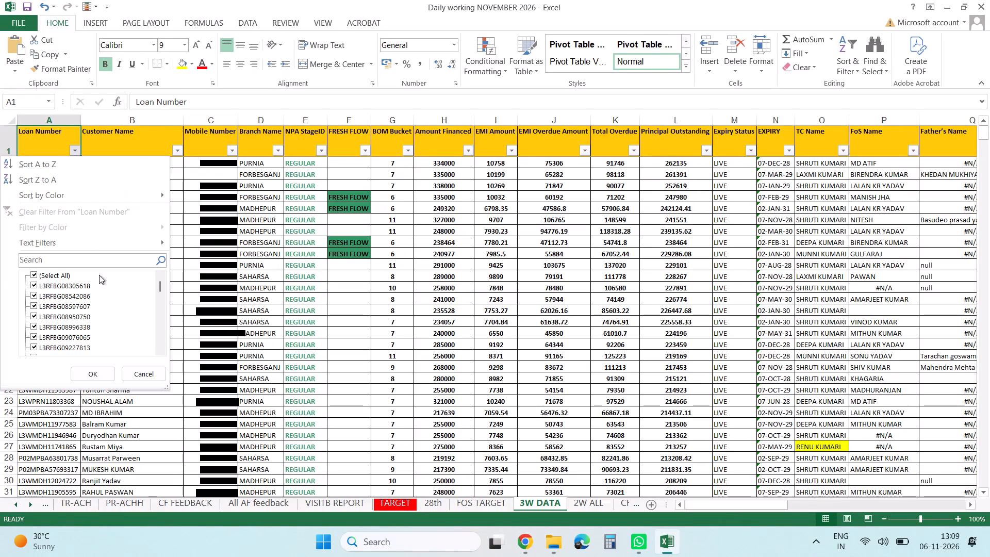
click(102, 263)
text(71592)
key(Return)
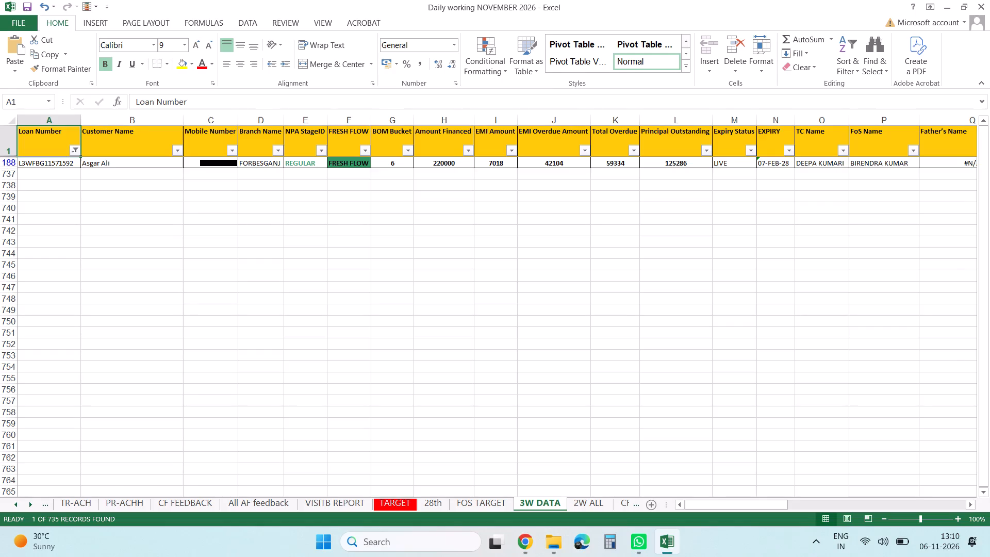
Refilter the Loan Number column by the last six digits of the Madhepur customer's loan number.
click(74, 150)
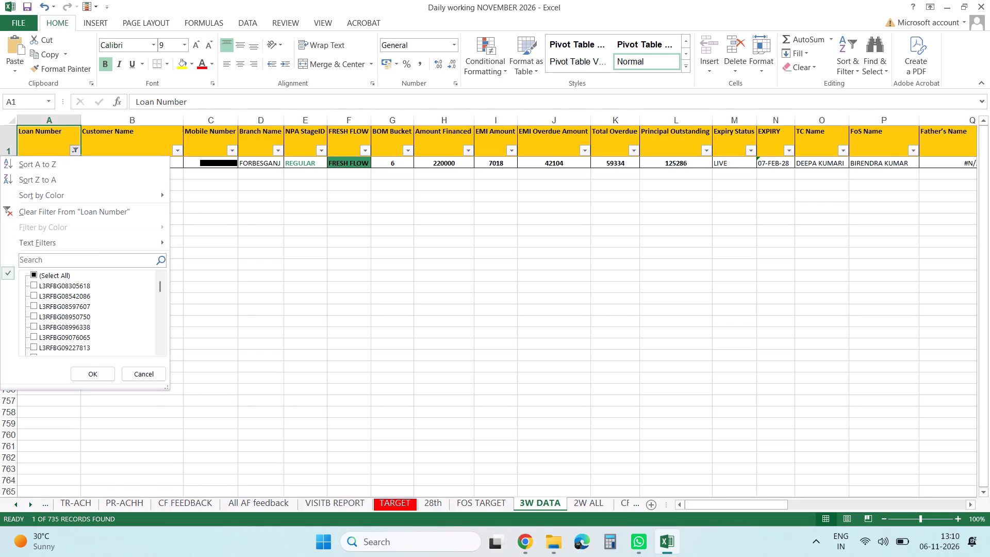
click(90, 257)
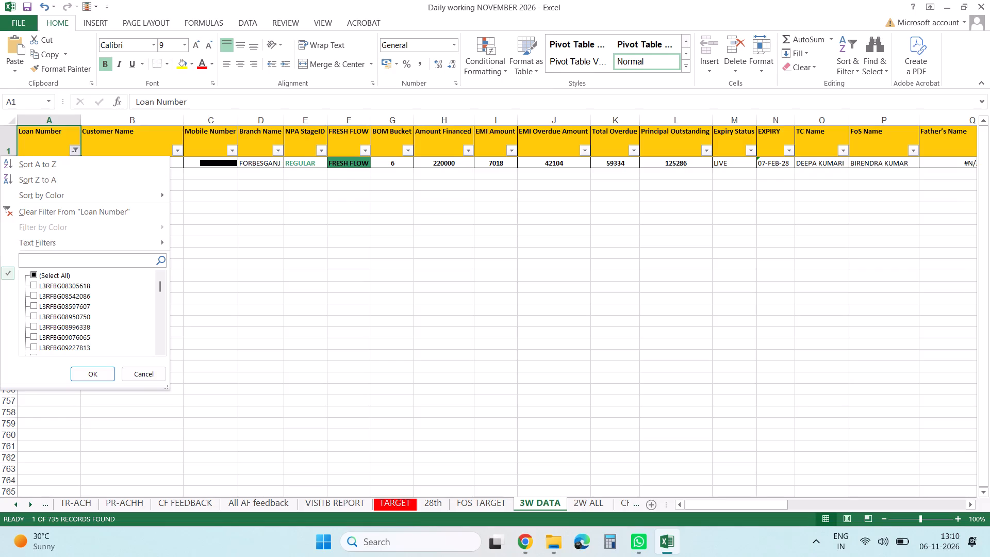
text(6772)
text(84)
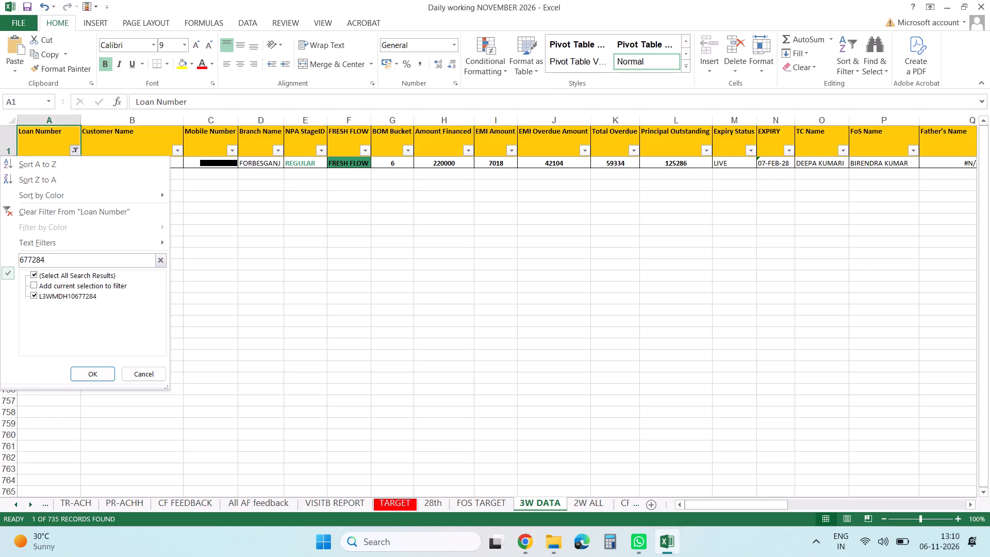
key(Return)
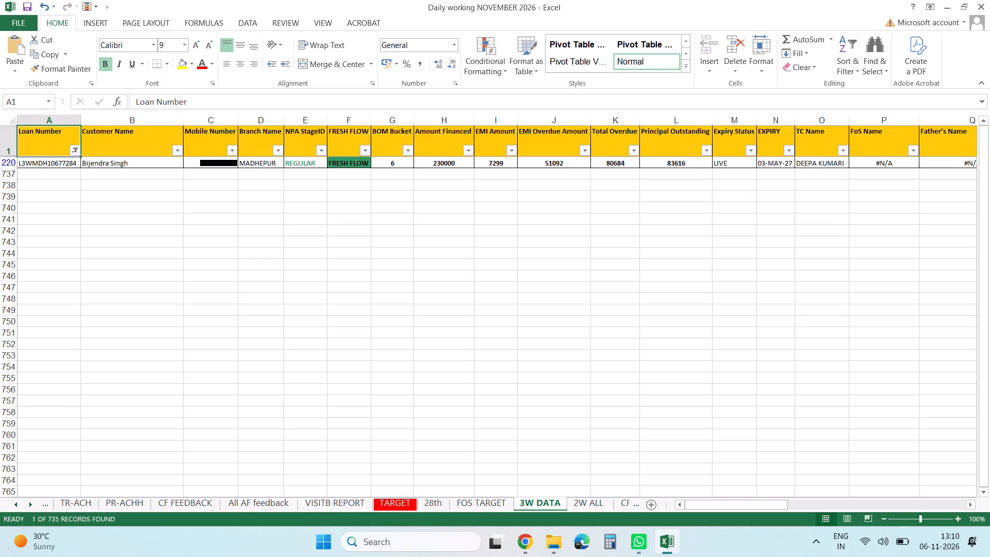
Examine the filtered Madhepur customer's row across to the residence address and registration number, ending back at its loan number.
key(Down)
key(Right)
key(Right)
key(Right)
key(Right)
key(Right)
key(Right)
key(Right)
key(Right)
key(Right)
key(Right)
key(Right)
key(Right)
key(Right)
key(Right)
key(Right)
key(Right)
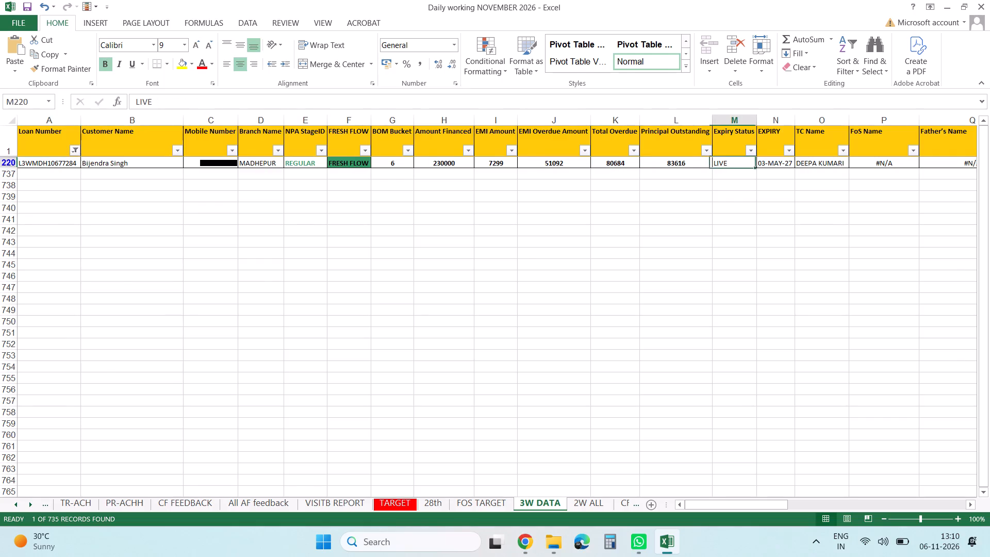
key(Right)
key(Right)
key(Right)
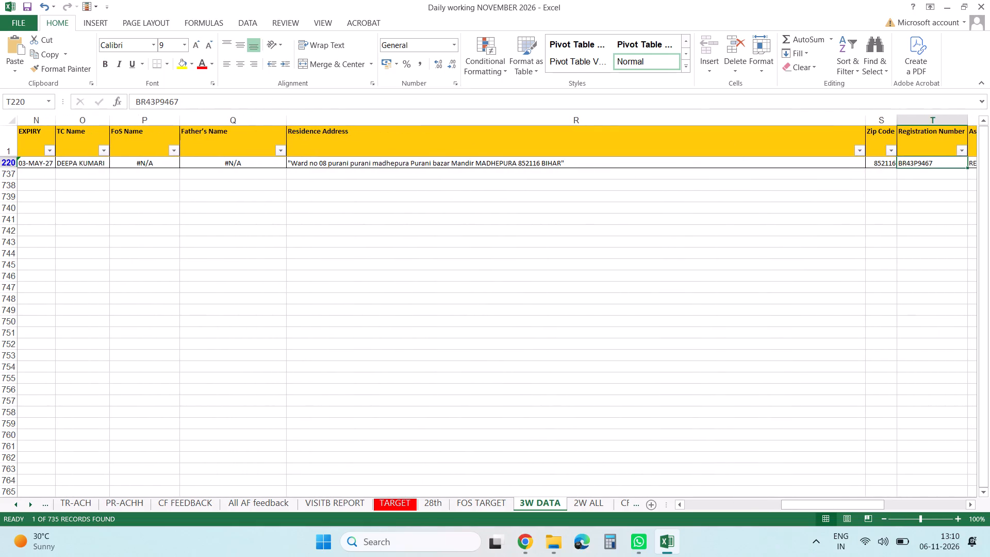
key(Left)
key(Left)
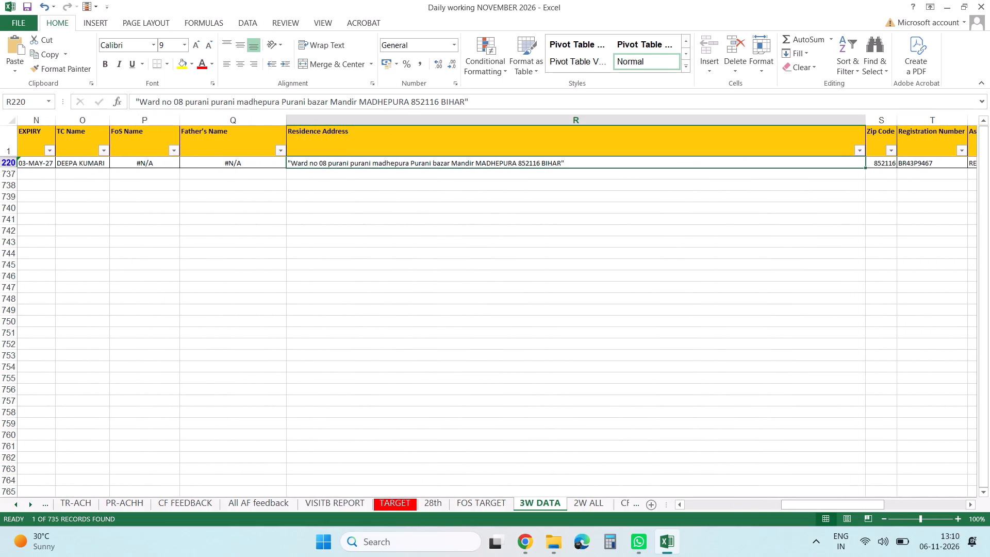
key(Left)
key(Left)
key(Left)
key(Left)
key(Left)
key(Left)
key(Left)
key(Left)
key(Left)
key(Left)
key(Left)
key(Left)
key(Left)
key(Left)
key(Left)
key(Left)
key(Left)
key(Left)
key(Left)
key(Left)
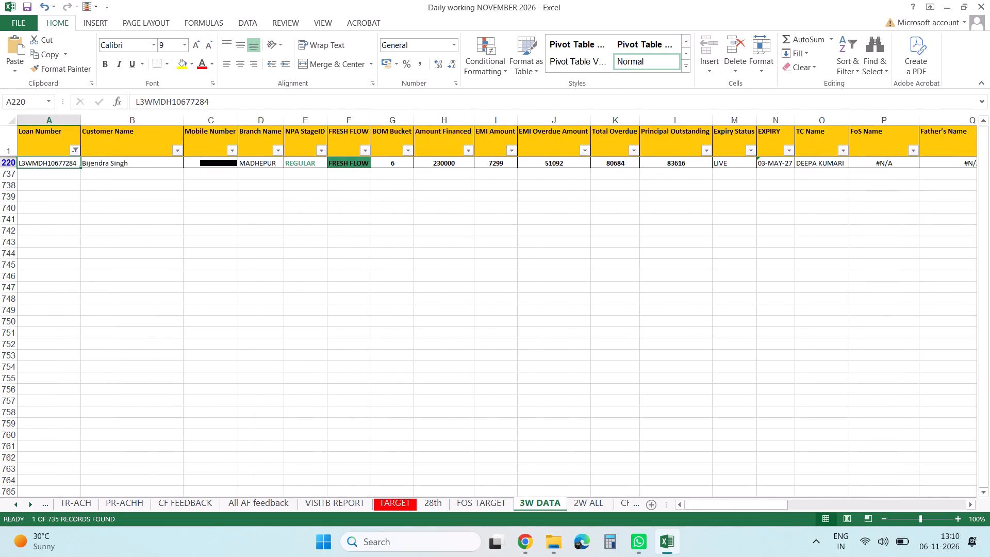
Filter the Loan Number column back to the Forbesganj customer's account by its last five digits and copy the full loan number.
click(75, 148)
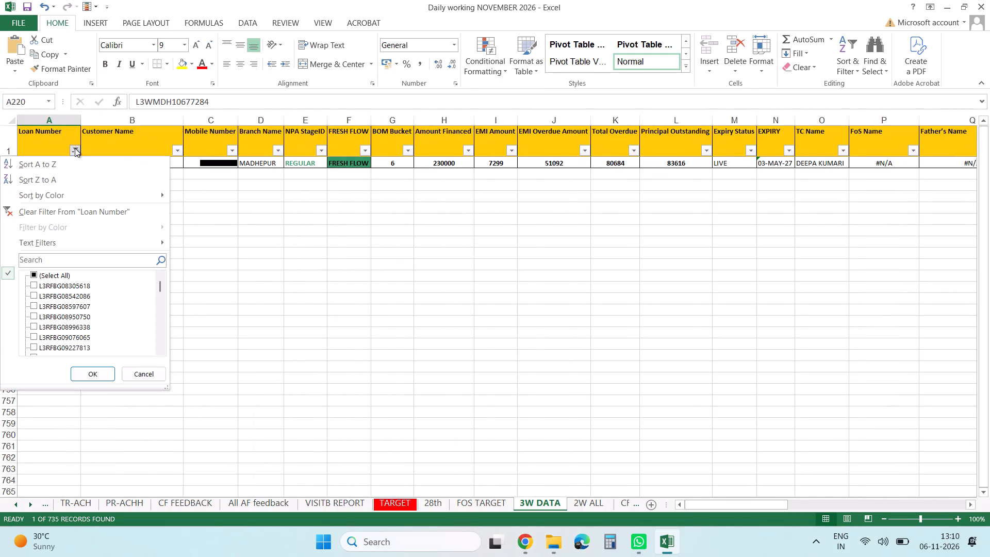
click(82, 259)
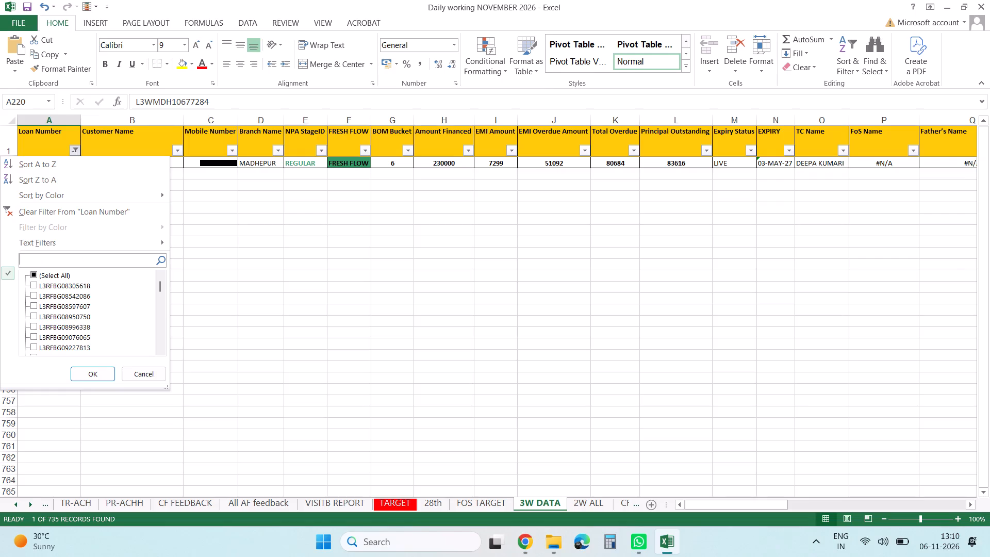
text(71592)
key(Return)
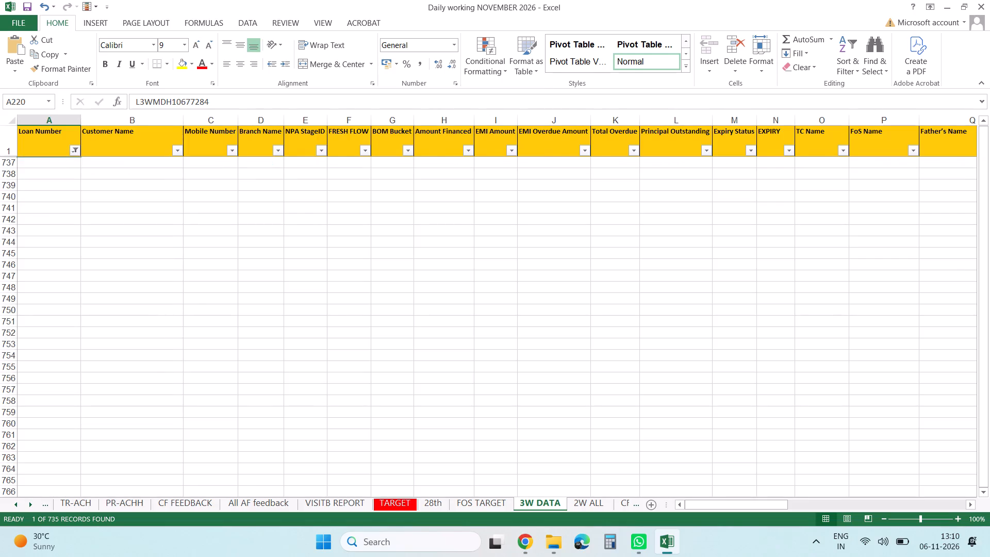
scroll(82, 259, up, 7)
key(Up)
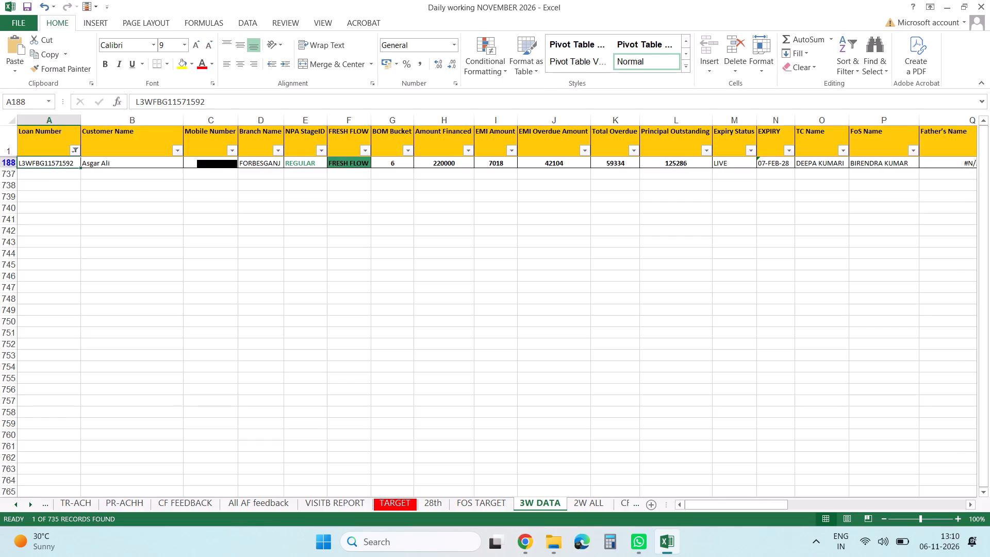
key(ctrl+c)
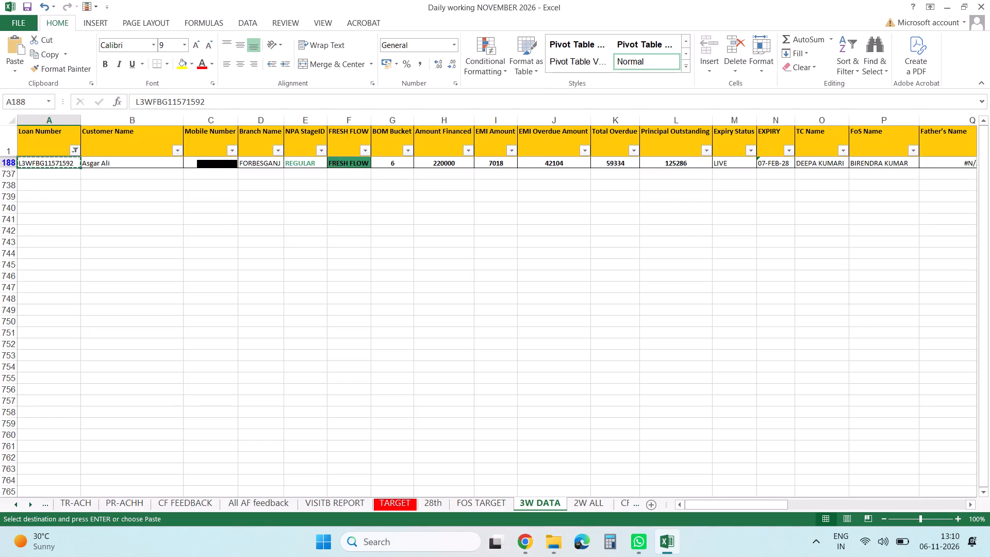
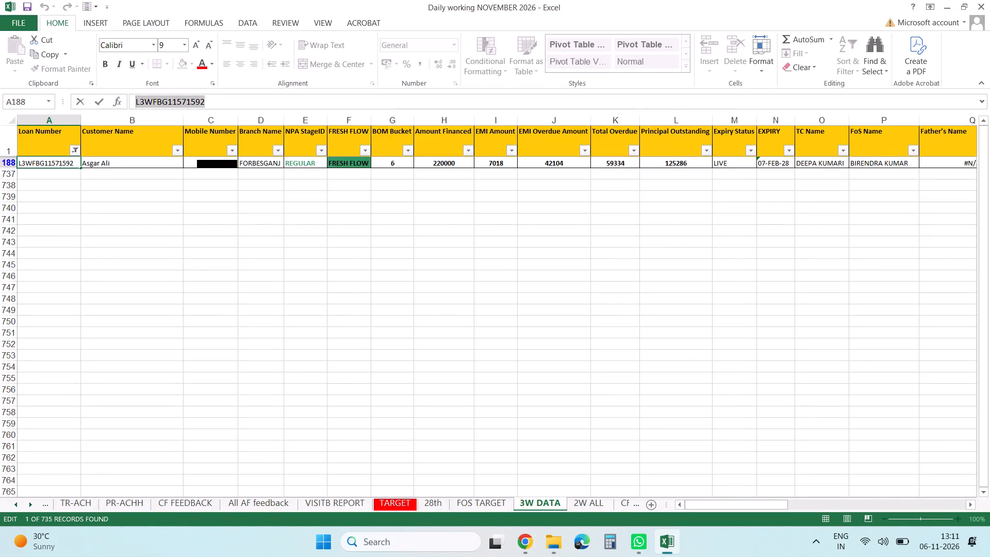
Copy the Forbesganj customer's full loan number from the filtered row of the 3W DATA sheet.
key(ctrl+c)
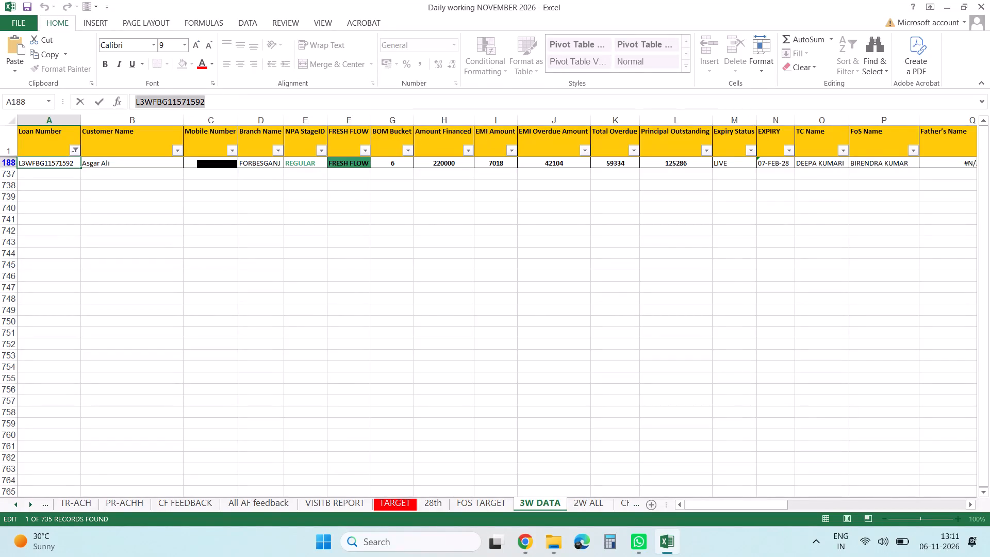
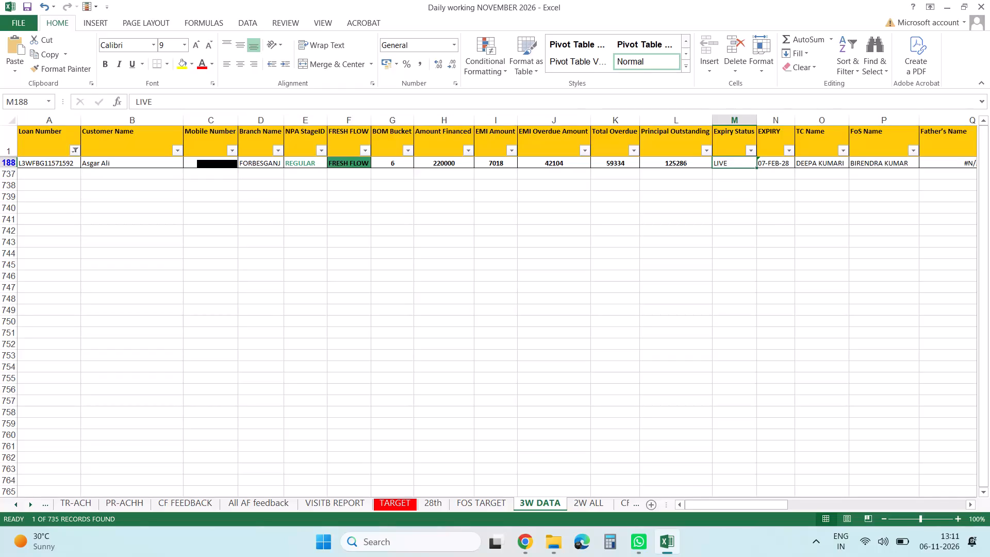
Copy the full Residence Address text from the Forbesganj customer's filtered row in the 3W DATA sheet.
key(Tab)
key(Tab)
key(Tab)
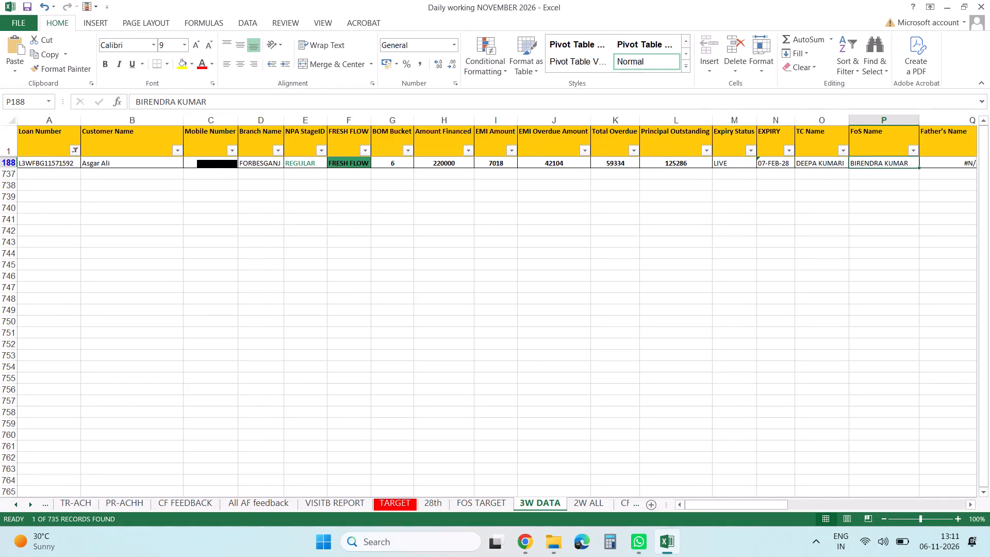
key(Tab)
key(Tab)
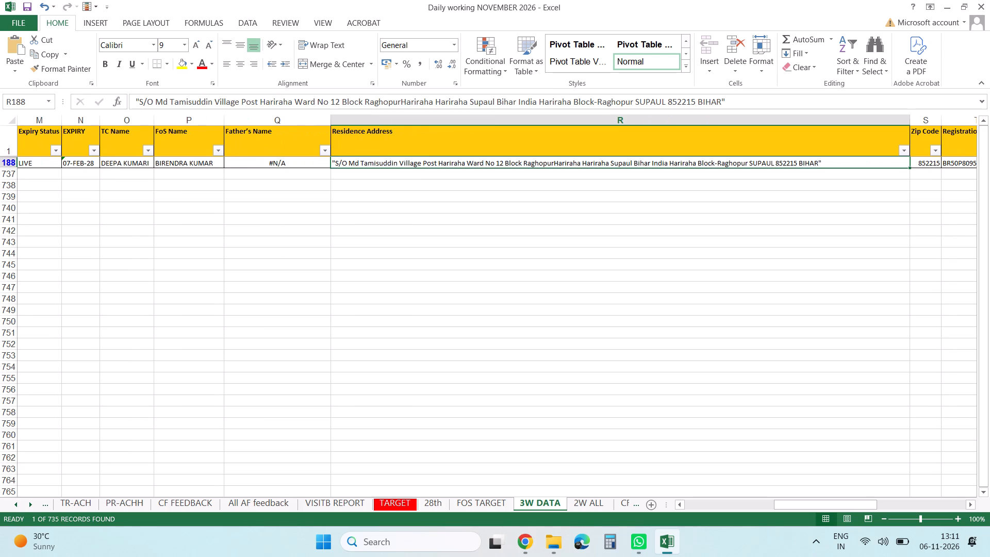
click(756, 102)
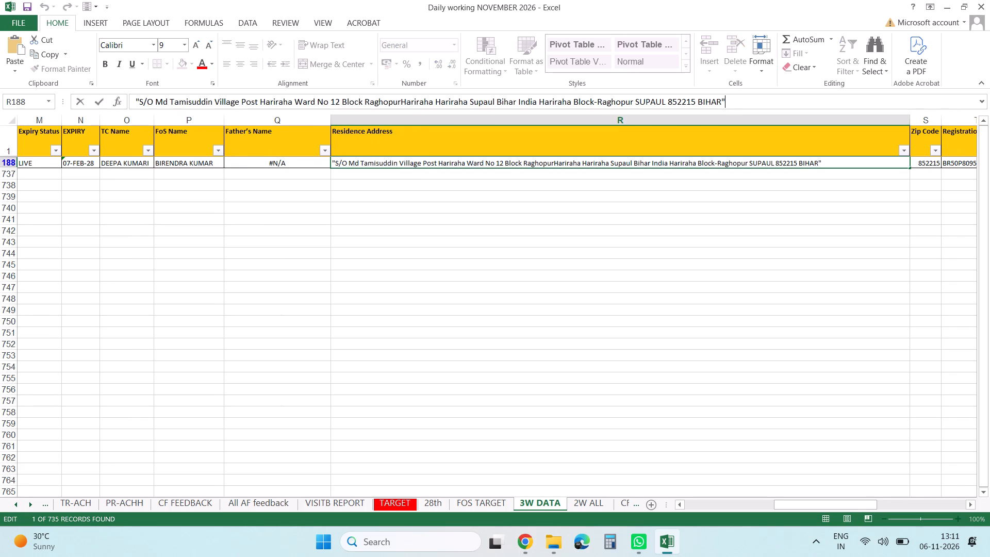
key(ctrl+shift+Left)
key(ctrl+shift+Left)
key(ctrl+shift+Left)
key(ctrl+shift+Left)
key(ctrl+shift+Left)
key(ctrl+shift+Left)
key(ctrl+shift+Left)
key(ctrl+shift+Left)
key(ctrl+shift+Left)
key(ctrl+shift+Left)
key(ctrl+shift+Left)
key(ctrl+shift+Left)
key(ctrl+shift+Left)
key(ctrl+shift+Left)
key(ctrl+shift+Left)
key(ctrl+shift+Left)
key(ctrl+shift+Left)
key(ctrl+shift+Left)
key(ctrl+shift+Left)
key(ctrl+shift+Left)
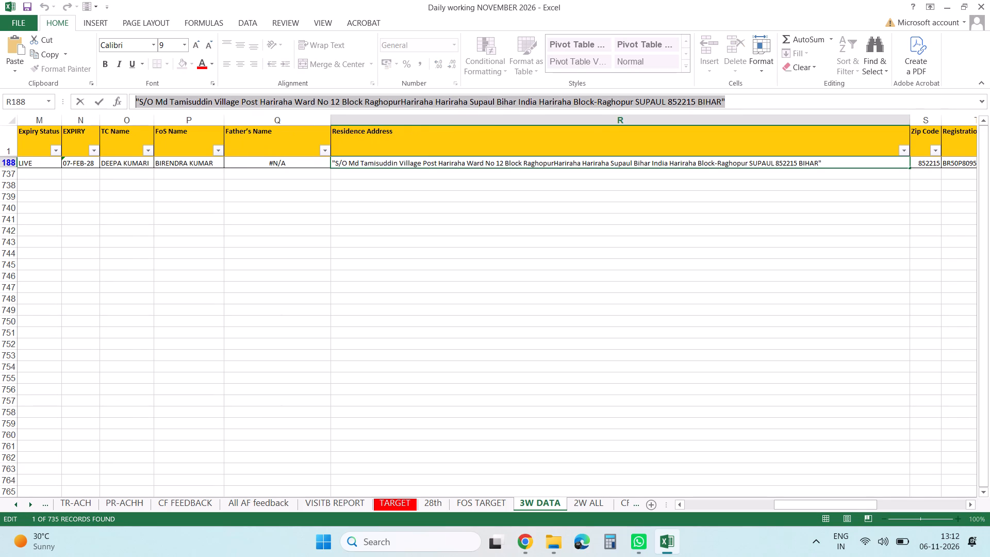
key(ctrl+c)
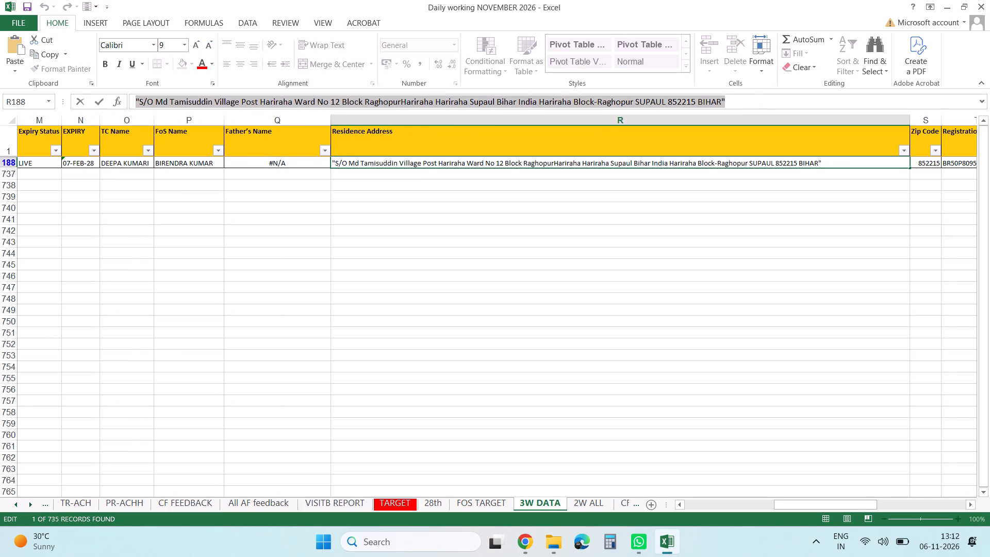
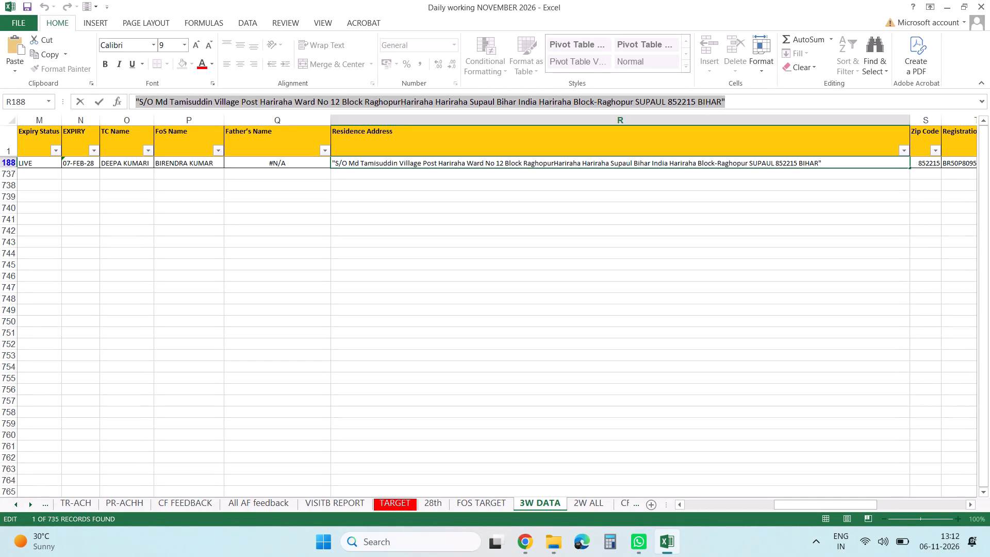
Close the address cell and filter the 3W DATA sheet's Loan Number column to the next Forbesganj customer's loan.
key(Left)
key(Left)
key(Left)
key(Left)
key(Left)
key(Left)
key(Left)
key(Left)
key(Left)
key(Left)
key(Left)
key(Left)
key(Left)
key(Left)
key(Left)
key(Left)
key(Left)
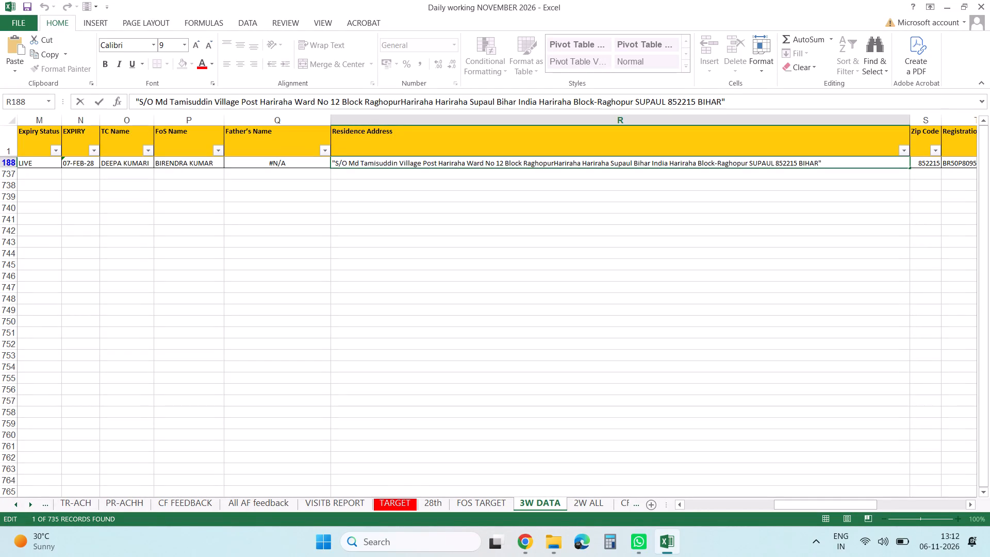
key(ctrl+Left)
key(Tab)
key(Left)
key(Left)
key(Left)
key(Left)
key(Left)
key(Left)
key(Left)
key(Left)
key(Left)
key(Left)
key(Left)
key(Left)
key(Left)
key(Left)
key(Left)
key(Left)
key(Left)
key(Left)
key(Left)
key(Left)
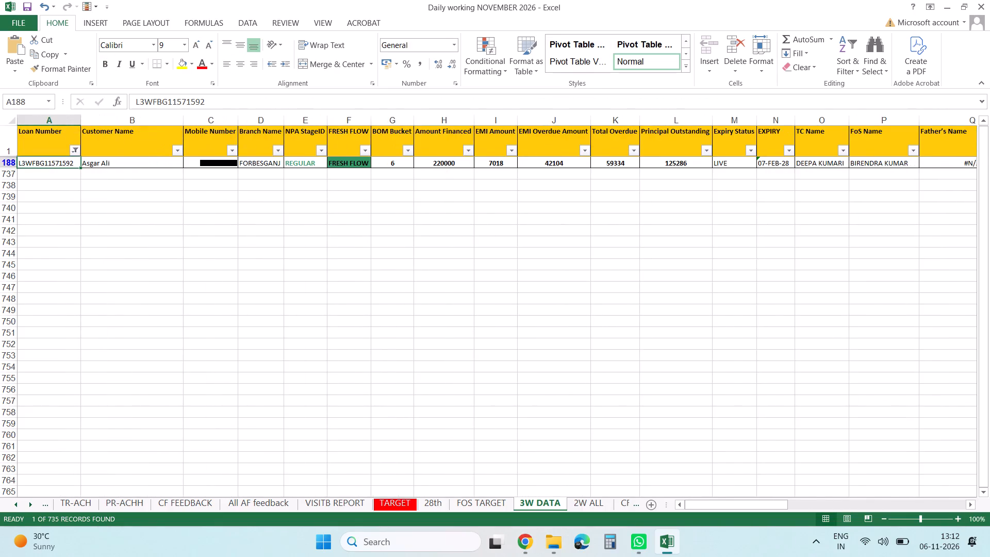
click(74, 146)
click(98, 260)
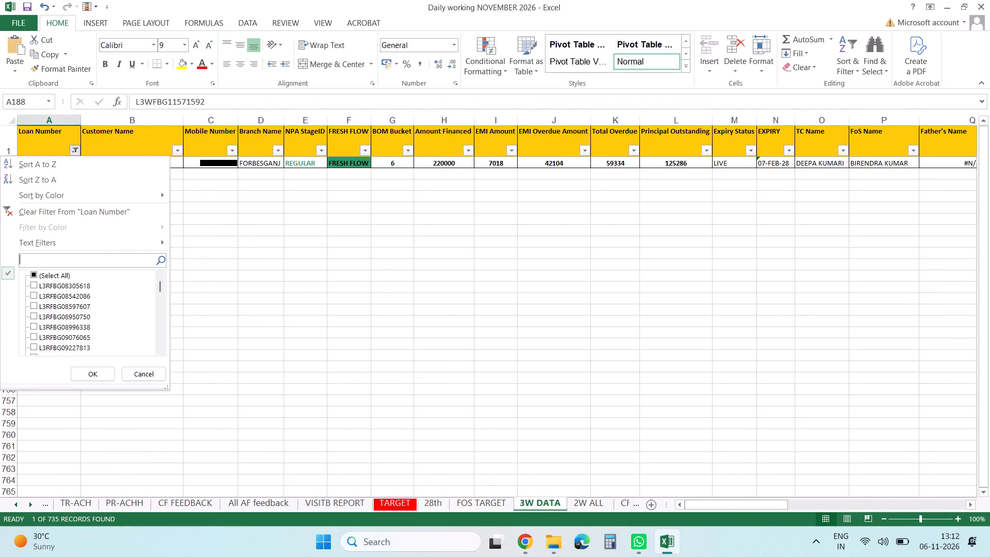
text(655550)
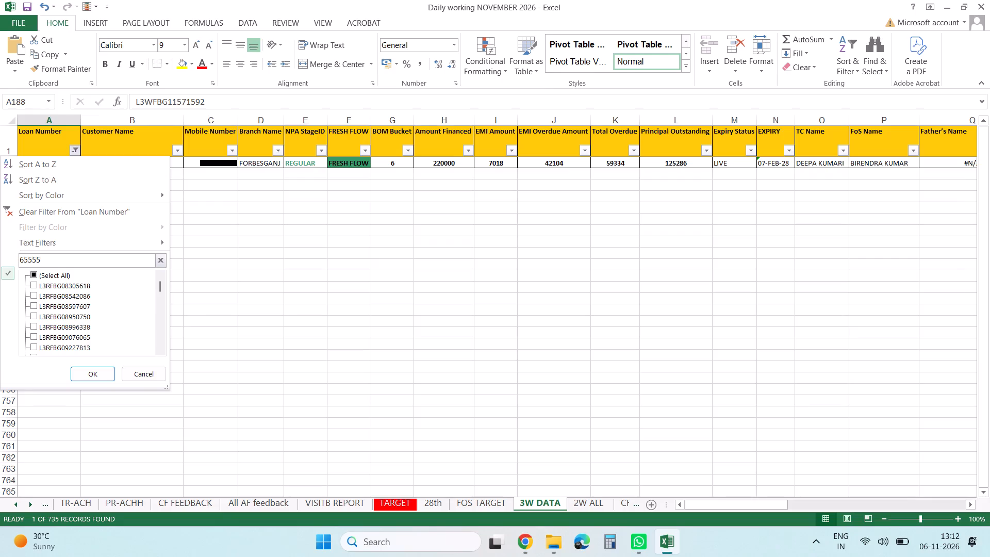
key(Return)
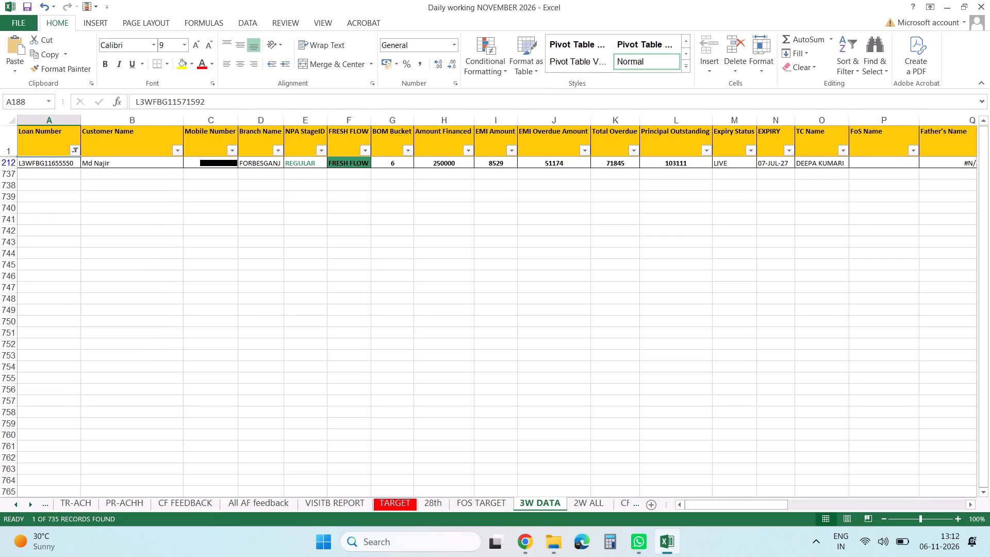
Review the filtered Forbesganj customer's loan row, from the Loan Number through the EMI details to the Residence Address.
click(64, 165)
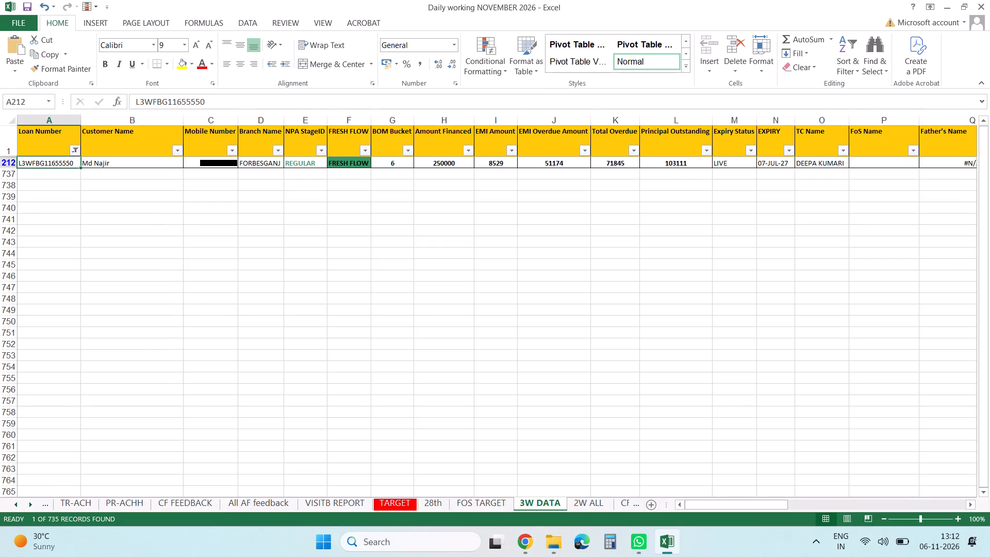
click(458, 163)
key(Right)
key(Right)
key(Right)
key(Right)
key(Right)
key(Right)
key(Right)
key(Right)
key(Right)
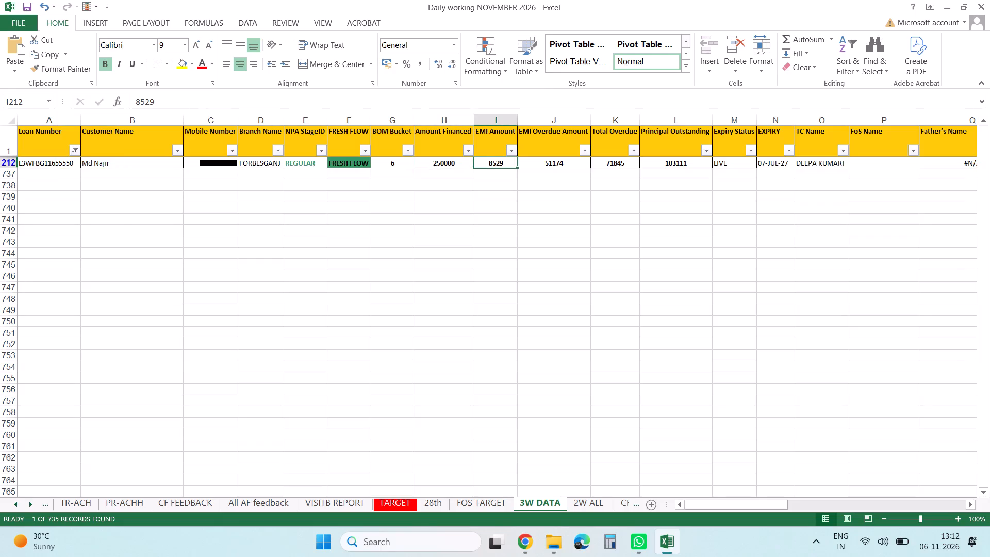
key(Right)
key(Right)
key(Right)
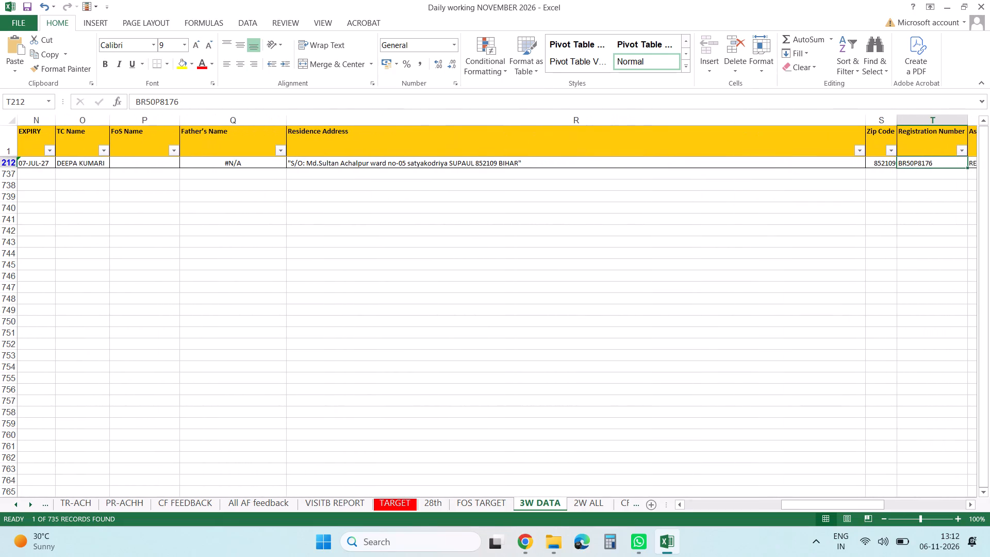
key(Left)
key(Left)
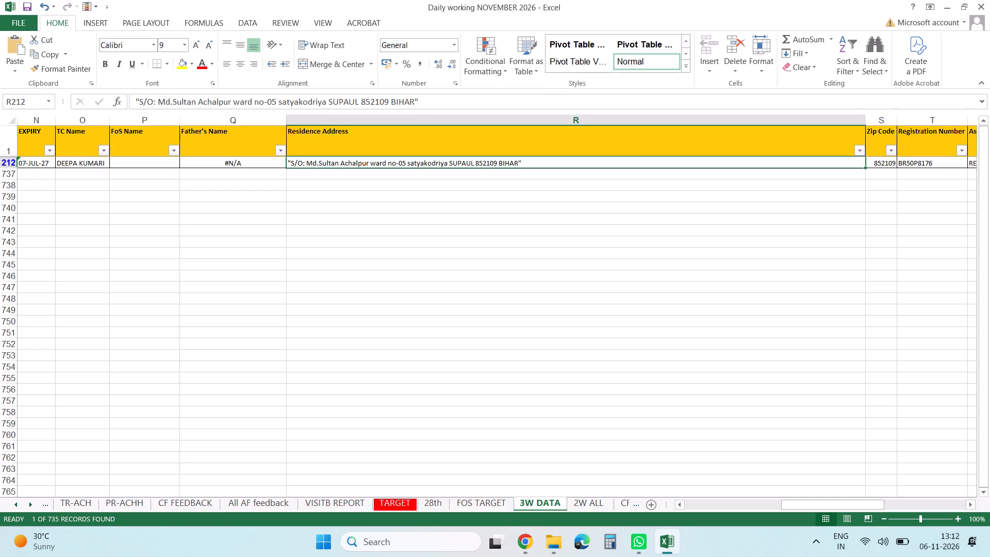
key(ctrl+Left)
key(ctrl+Left)
key(ctrl+Left)
key(ctrl+Left)
key(ctrl+Left)
key(ctrl+Left)
key(ctrl+Left)
key(ctrl+Left)
key(ctrl+Left)
key(ctrl+Left)
key(ctrl+Left)
key(ctrl+Left)
key(ctrl+Left)
key(ctrl+Left)
key(ctrl+Left)
key(ctrl+Left)
key(ctrl+Left)
key(ctrl+Left)
key(ctrl+Left)
key(ctrl+Left)
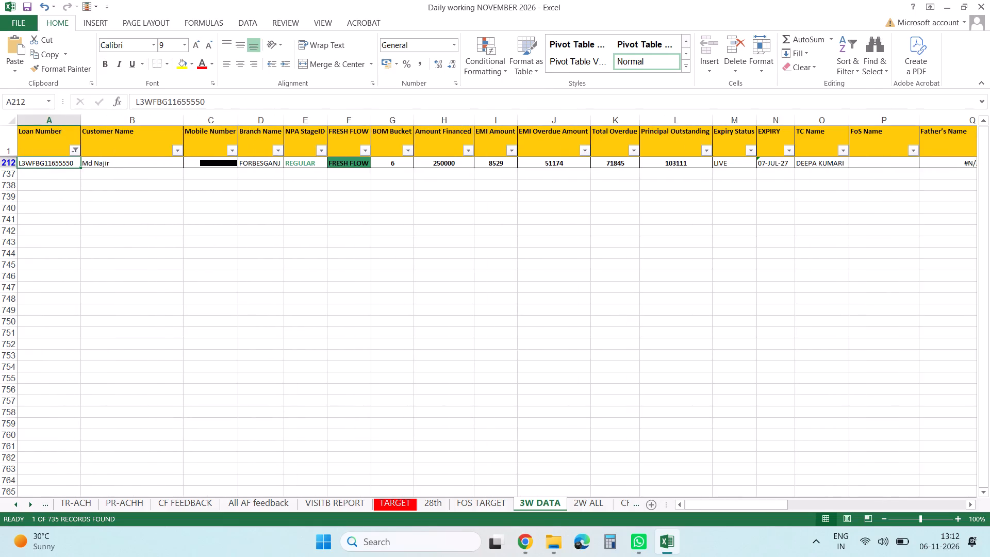
Enter ptp as the Deposition Code in the filtered Forbesganj customer's row.
key(Right)
key(Right)
key(Right)
key(Right)
key(Right)
key(Right)
key(Right)
key(Right)
key(Right)
key(Right)
key(Right)
key(Right)
key(Right)
key(Right)
key(Right)
key(Right)
key(Right)
key(Right)
key(Right)
key(Right)
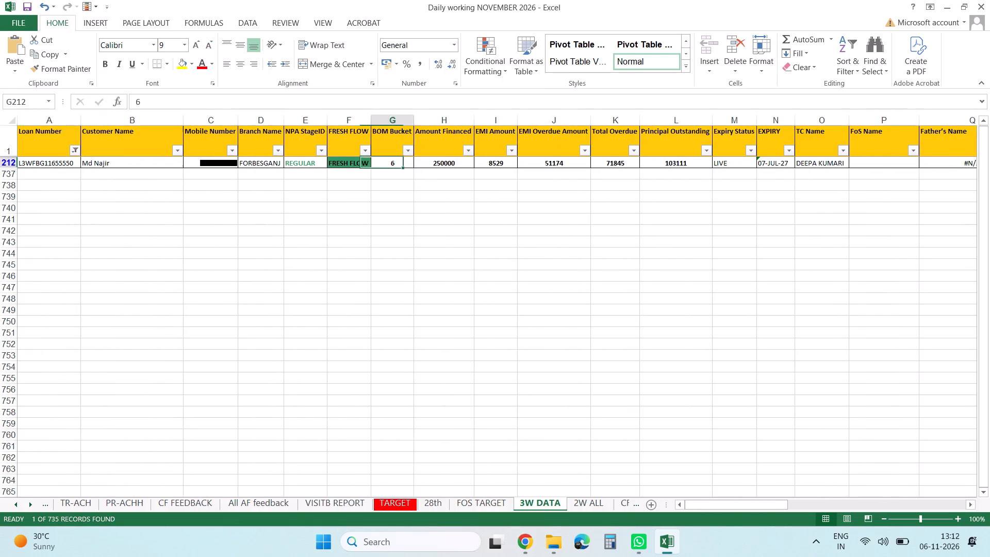
key(Right)
key(Right)
key(Right)
key(Right)
key(Right)
key(Right)
key(Right)
key(Right)
key(Right)
key(Right)
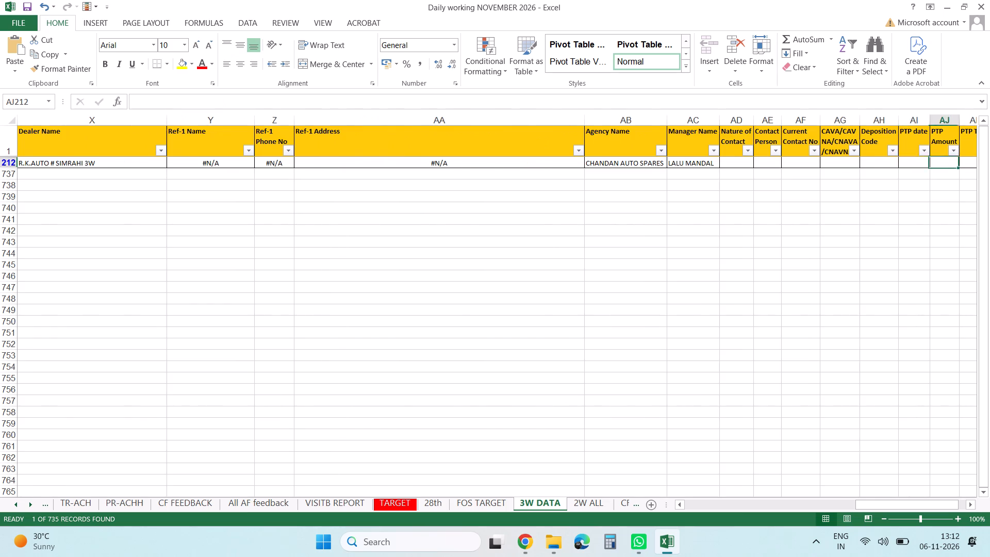
key(Left)
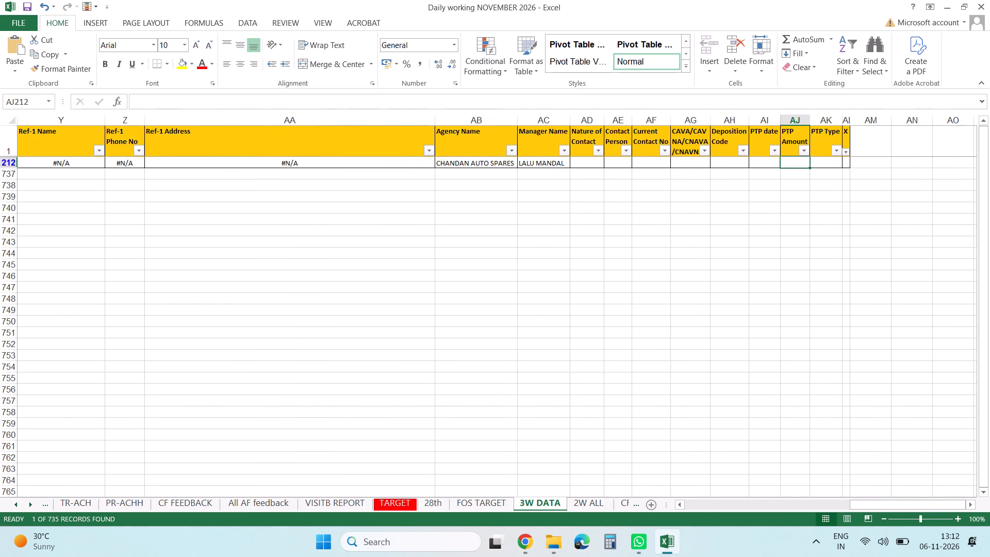
key(Right)
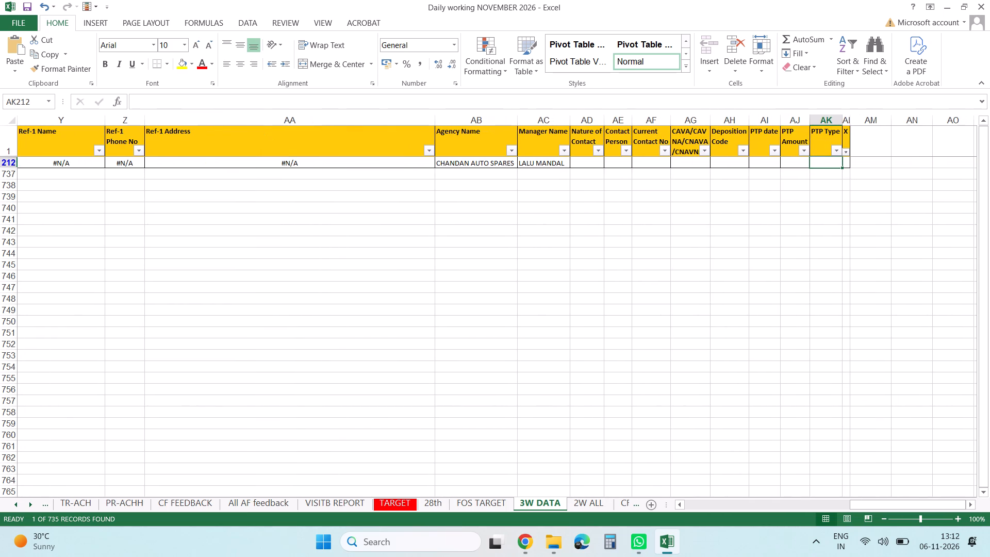
key(Left)
key(Left)
key(Left)
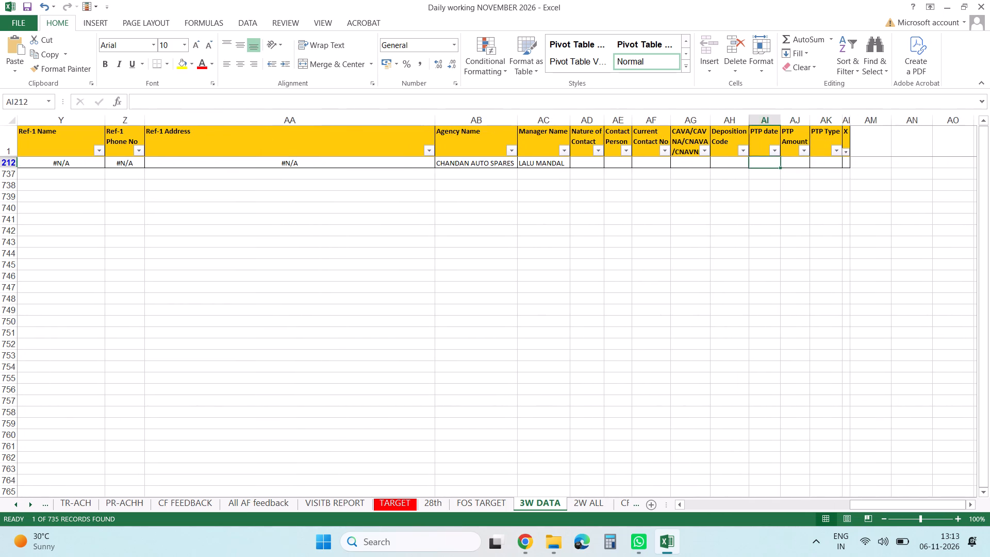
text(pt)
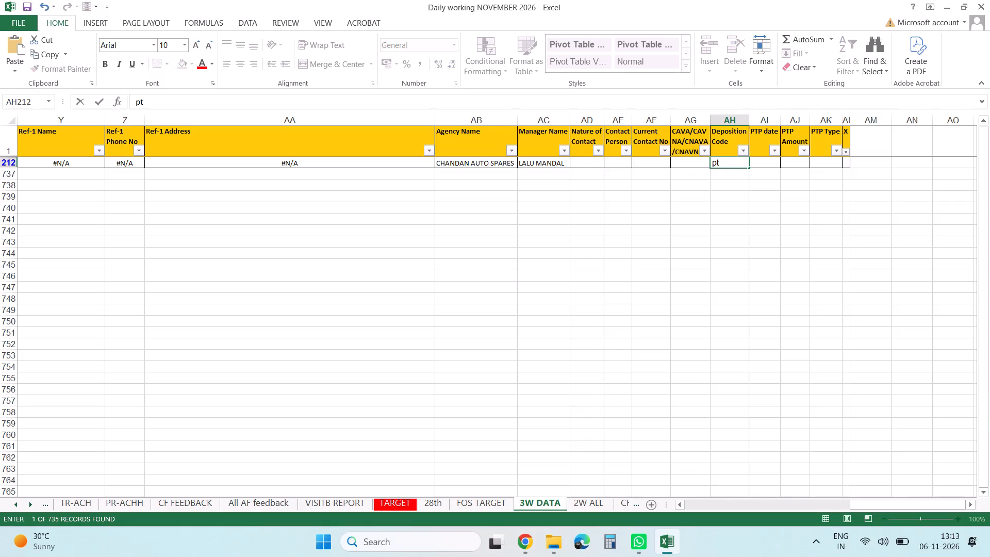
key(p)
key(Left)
Filter the Loan Number column of the 3W DATA sheet to the Madhepur customer's loan.
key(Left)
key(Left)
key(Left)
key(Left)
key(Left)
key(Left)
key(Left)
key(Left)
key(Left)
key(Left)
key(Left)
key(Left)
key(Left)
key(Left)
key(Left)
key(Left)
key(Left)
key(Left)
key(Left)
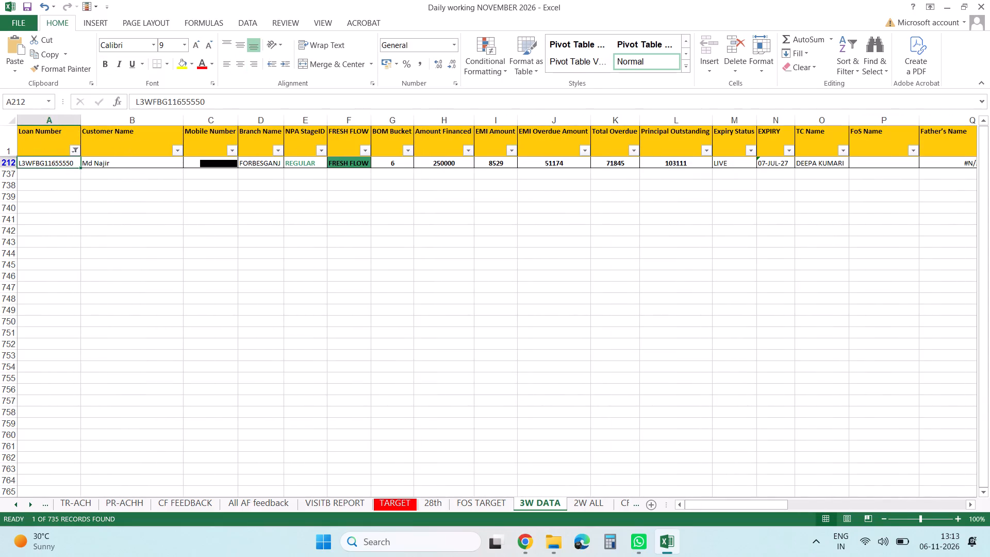
click(74, 148)
click(87, 258)
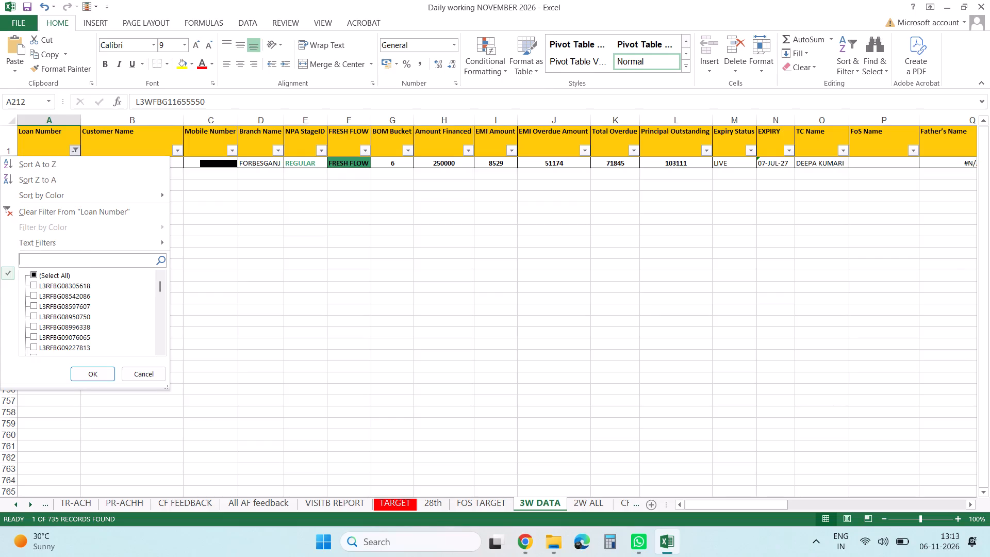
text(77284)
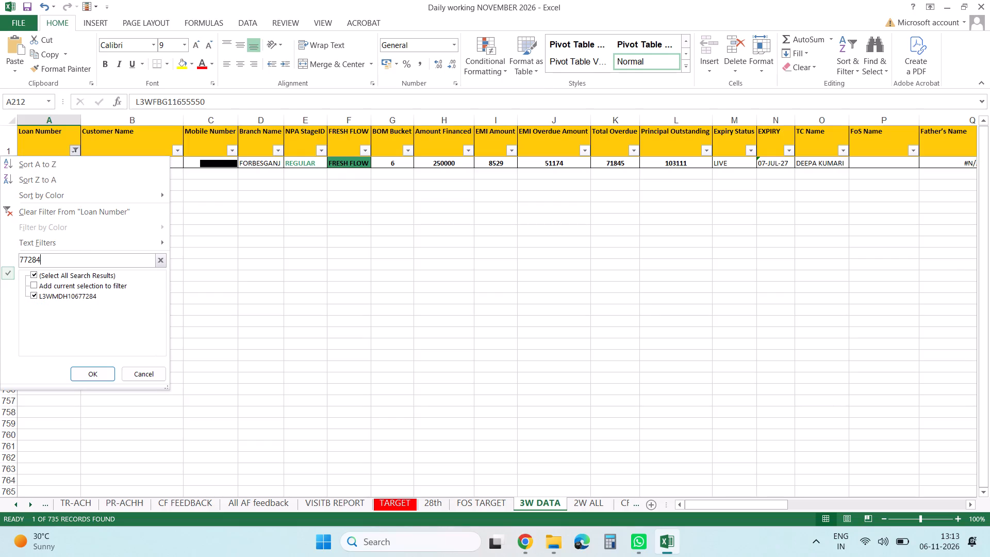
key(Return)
Examine the Madhepur customer's filtered loan row across to the Residence Address.
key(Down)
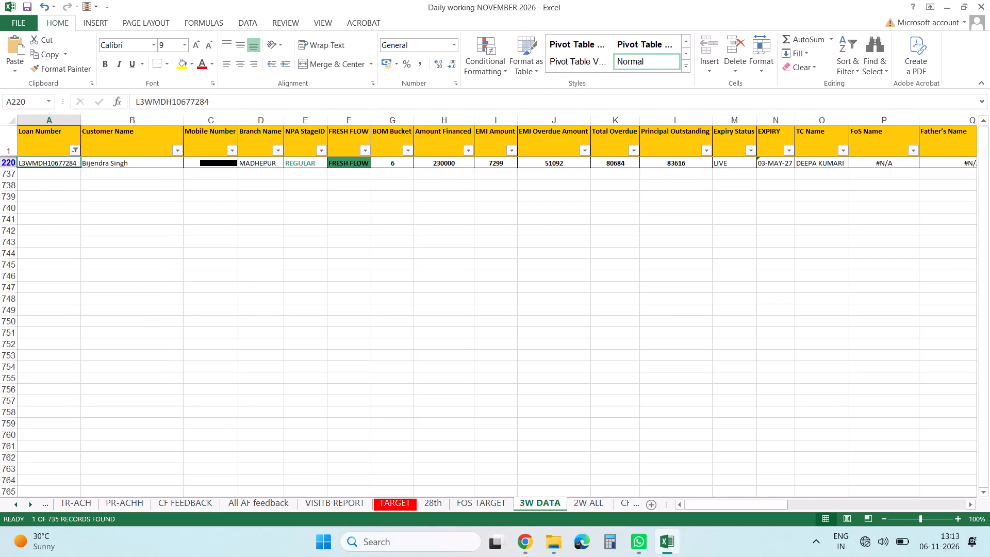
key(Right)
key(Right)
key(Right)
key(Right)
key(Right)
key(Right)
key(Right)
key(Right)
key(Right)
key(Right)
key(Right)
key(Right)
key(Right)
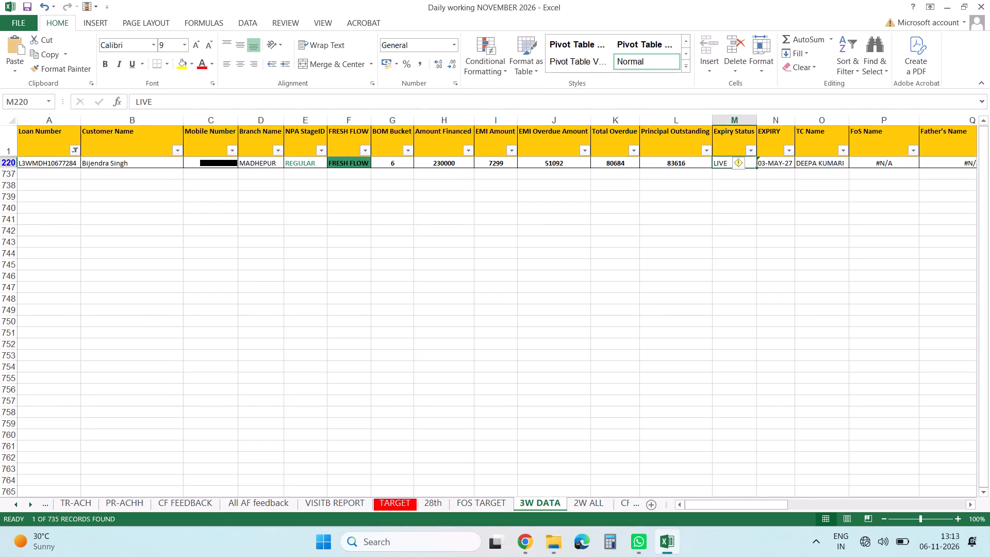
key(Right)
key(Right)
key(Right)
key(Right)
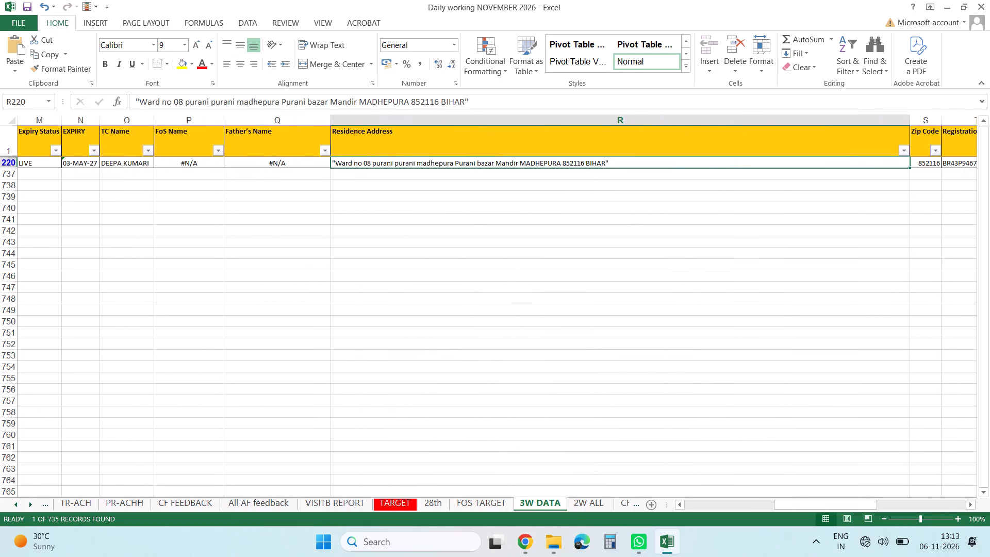
Enter ptp as the Deposition Code in the filtered Madhepur customer's row.
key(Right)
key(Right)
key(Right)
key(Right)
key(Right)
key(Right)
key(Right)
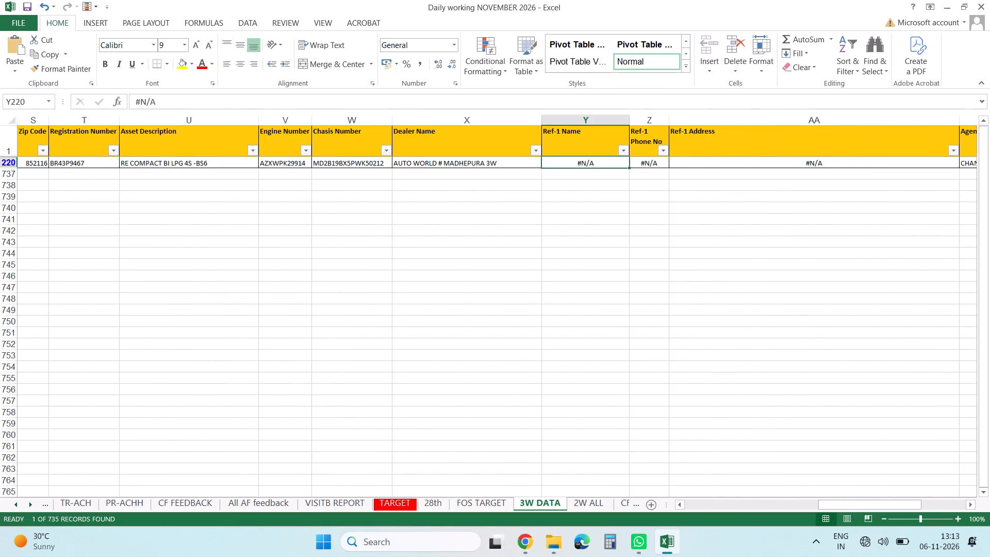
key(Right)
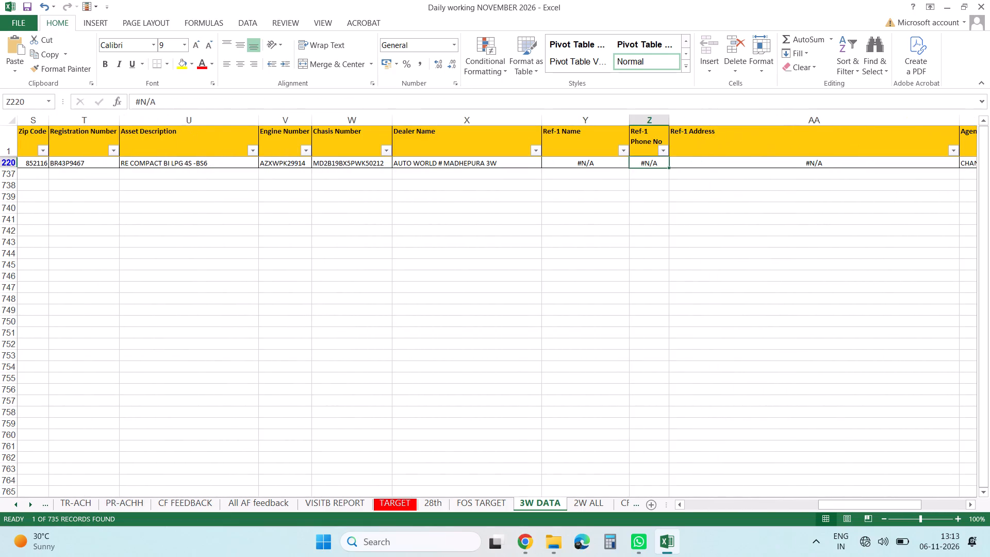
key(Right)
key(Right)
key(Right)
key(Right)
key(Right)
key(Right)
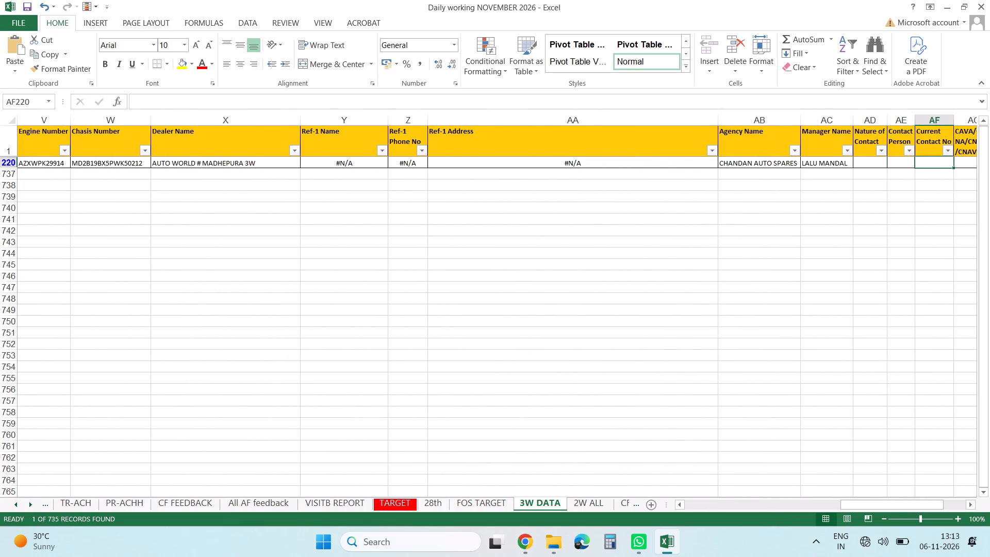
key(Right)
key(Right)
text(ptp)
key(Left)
Remove the Loan Number filter so the 3W DATA sheet lists all loan rows.
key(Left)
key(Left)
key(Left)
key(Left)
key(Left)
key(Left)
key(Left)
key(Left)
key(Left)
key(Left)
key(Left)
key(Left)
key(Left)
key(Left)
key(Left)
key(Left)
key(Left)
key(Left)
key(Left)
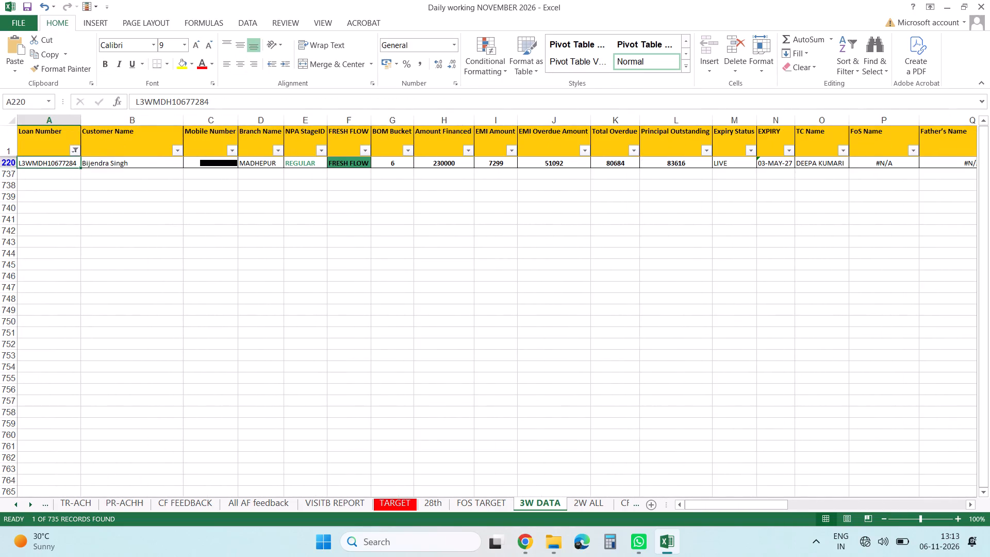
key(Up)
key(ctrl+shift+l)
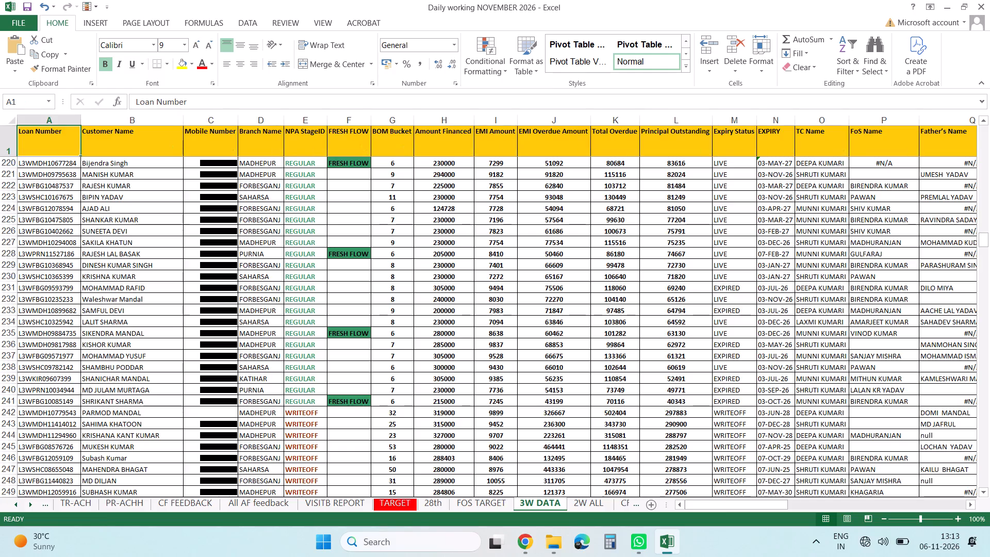
Turn the header filters back on and filter the Deposition Code column to ptp only.
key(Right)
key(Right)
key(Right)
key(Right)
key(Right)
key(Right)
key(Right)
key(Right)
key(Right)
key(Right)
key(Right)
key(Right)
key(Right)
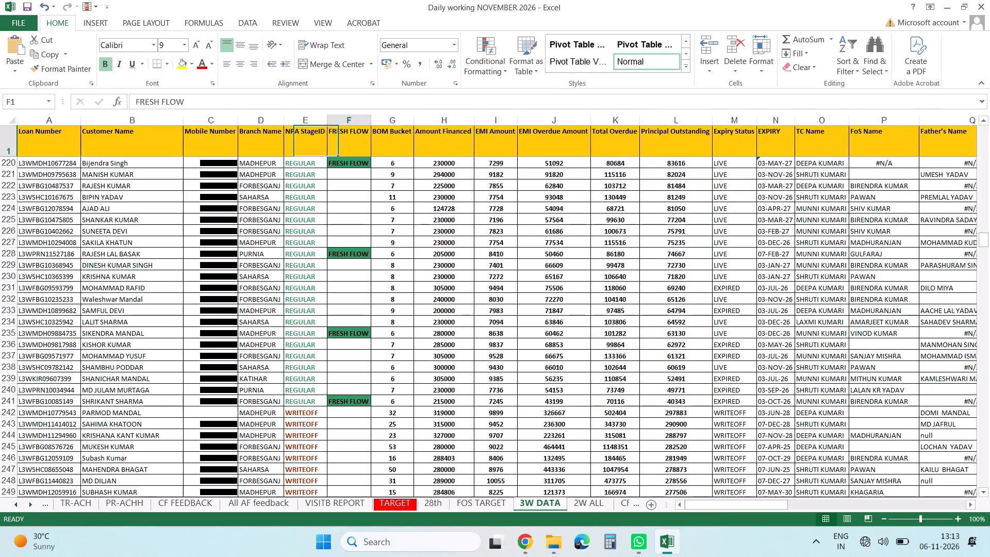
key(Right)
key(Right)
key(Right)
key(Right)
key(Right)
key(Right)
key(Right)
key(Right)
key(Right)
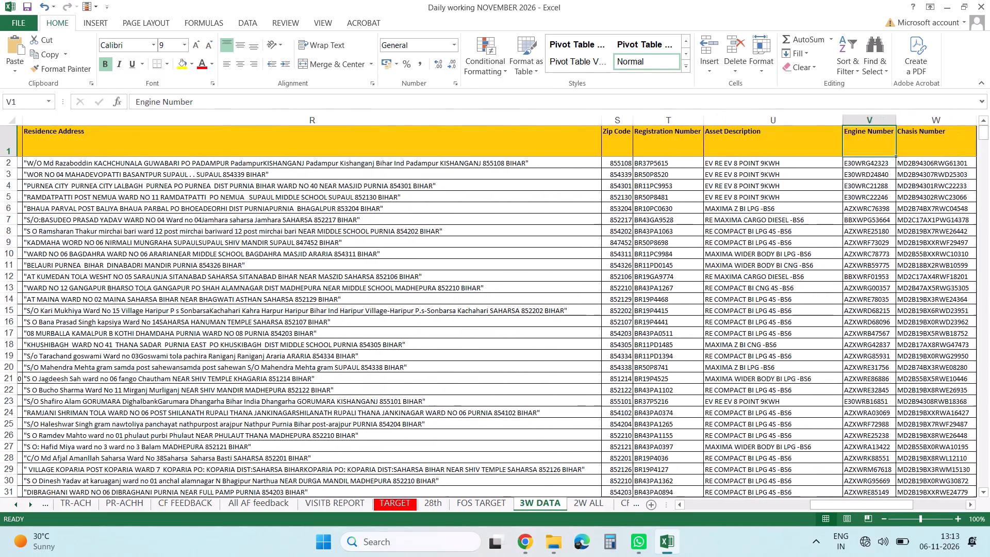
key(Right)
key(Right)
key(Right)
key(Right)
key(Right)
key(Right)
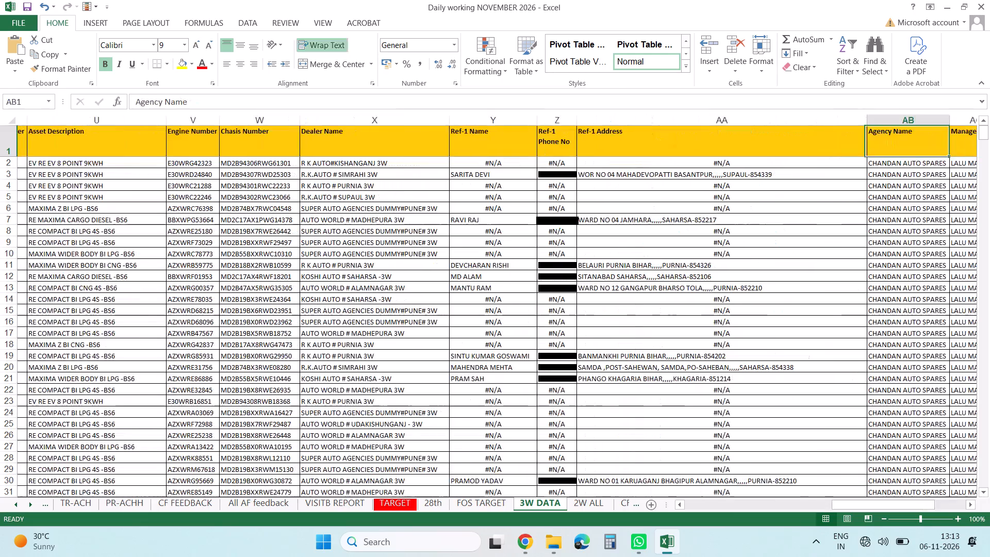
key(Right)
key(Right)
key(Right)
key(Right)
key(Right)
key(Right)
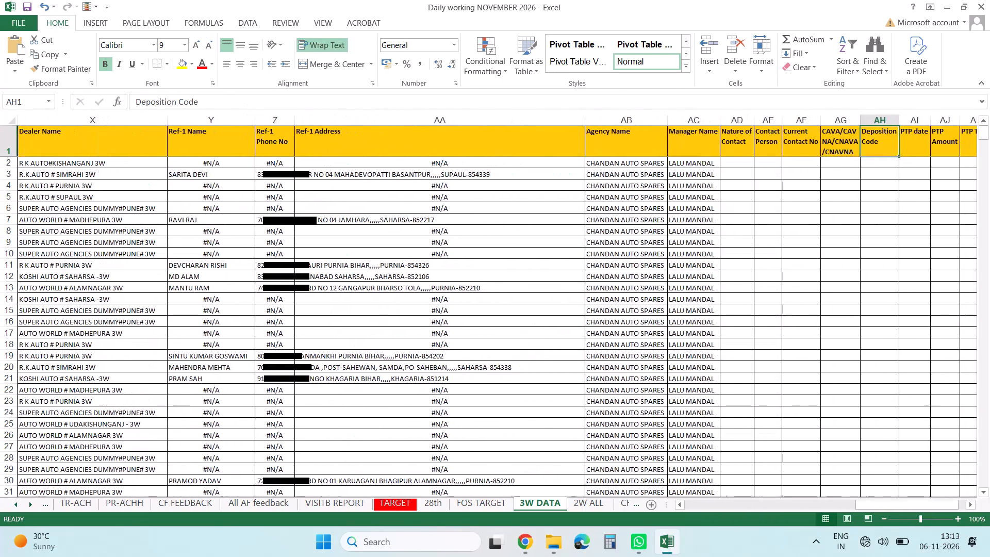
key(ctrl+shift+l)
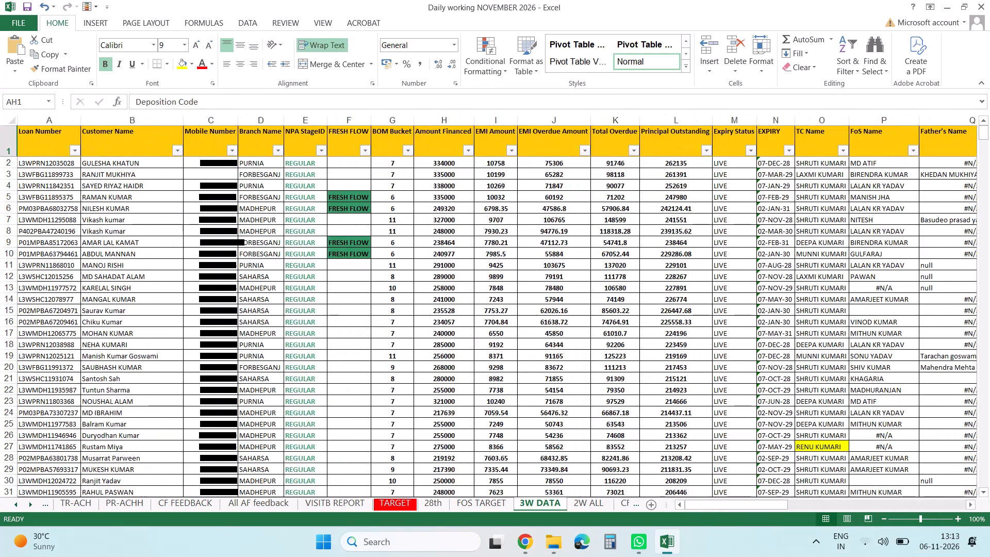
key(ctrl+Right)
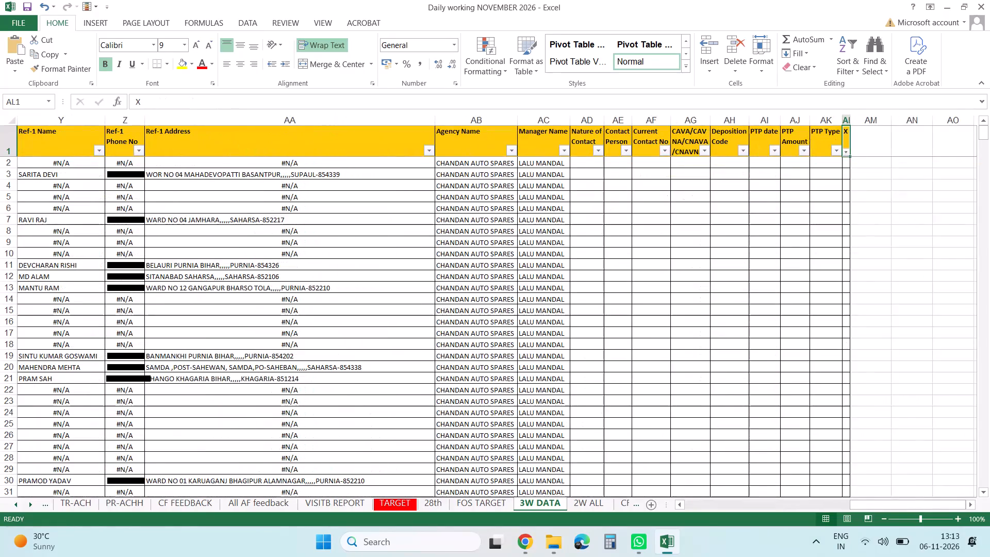
click(745, 148)
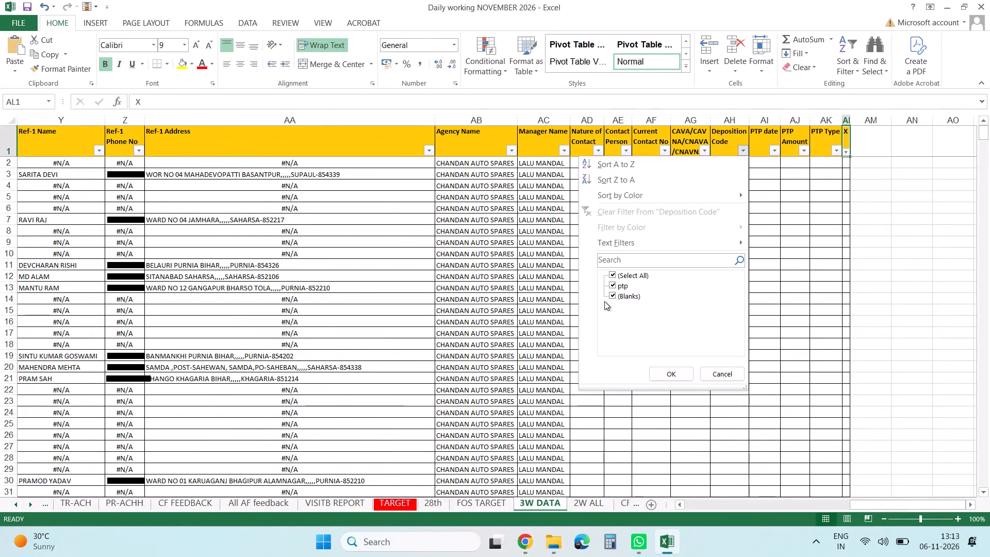
click(618, 278)
key(Down)
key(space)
key(Return)
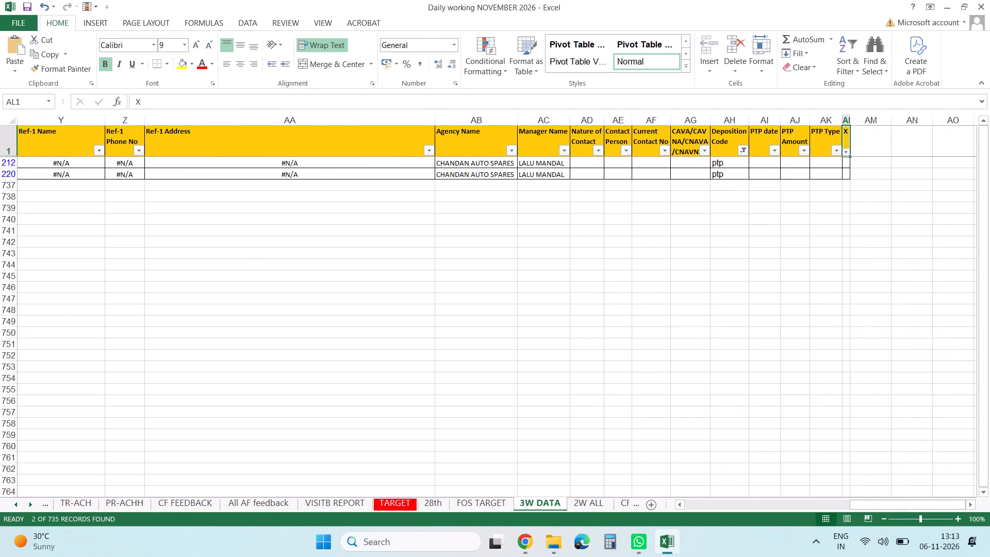
Review the ptp rows from Father's Name and Residence Address across to the Deposition Code and PTP columns.
click(532, 164)
key(Left)
key(Left)
key(Left)
key(Left)
key(Left)
key(Left)
key(Left)
key(Left)
key(Left)
key(Left)
key(Left)
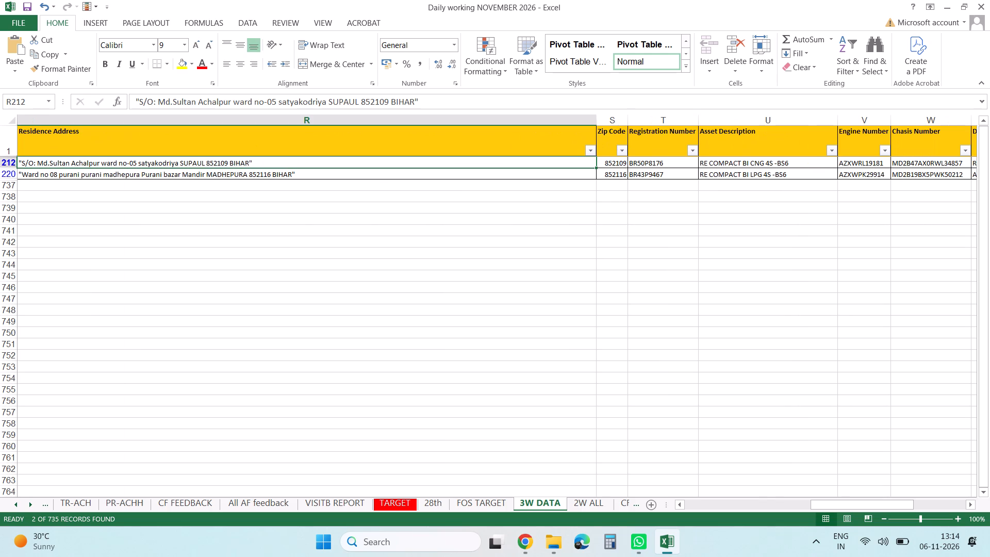
key(Right)
key(Right)
key(Right)
key(Right)
key(Right)
key(Right)
key(Right)
key(Right)
key(Right)
key(Right)
key(Right)
key(Right)
key(Right)
key(Right)
key(Right)
key(Right)
key(Right)
key(Right)
key(Right)
key(Right)
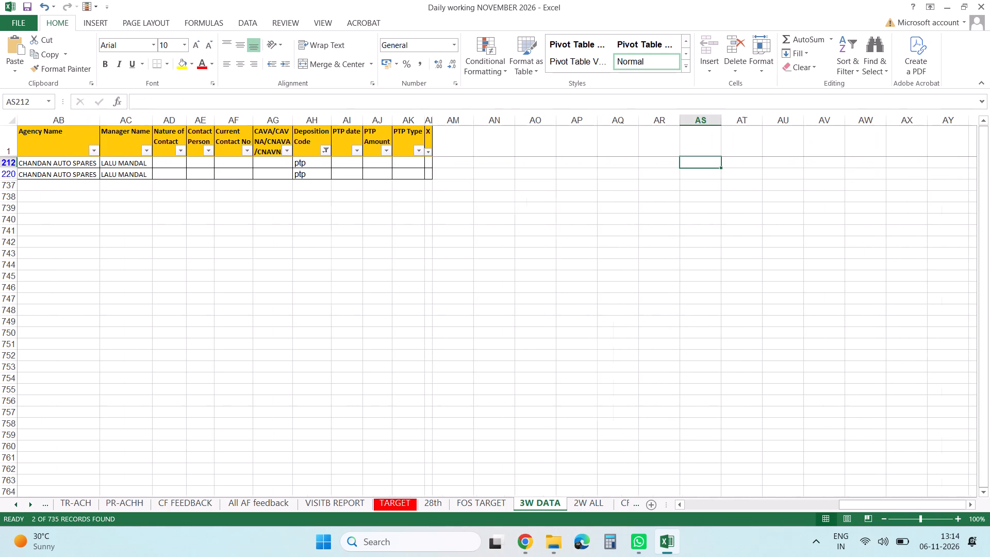
key(Left)
key(Left)
key(Left)
key(Left)
key(Left)
key(Left)
key(Left)
key(Left)
key(Left)
key(Left)
key(Left)
key(Left)
key(Left)
key(Left)
key(Left)
key(Left)
key(Left)
key(Left)
key(Left)
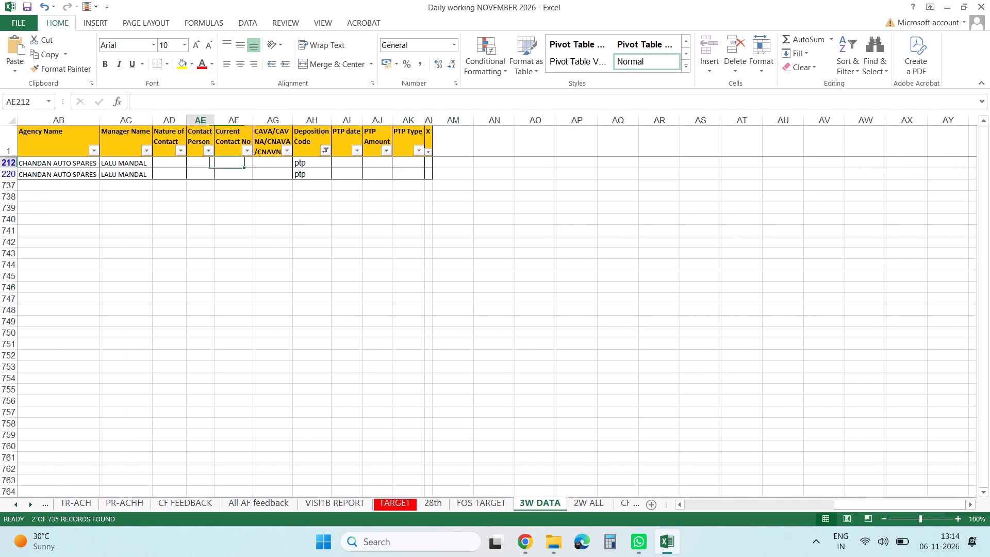
key(Left)
key(Left)
key(Left)
key(Left)
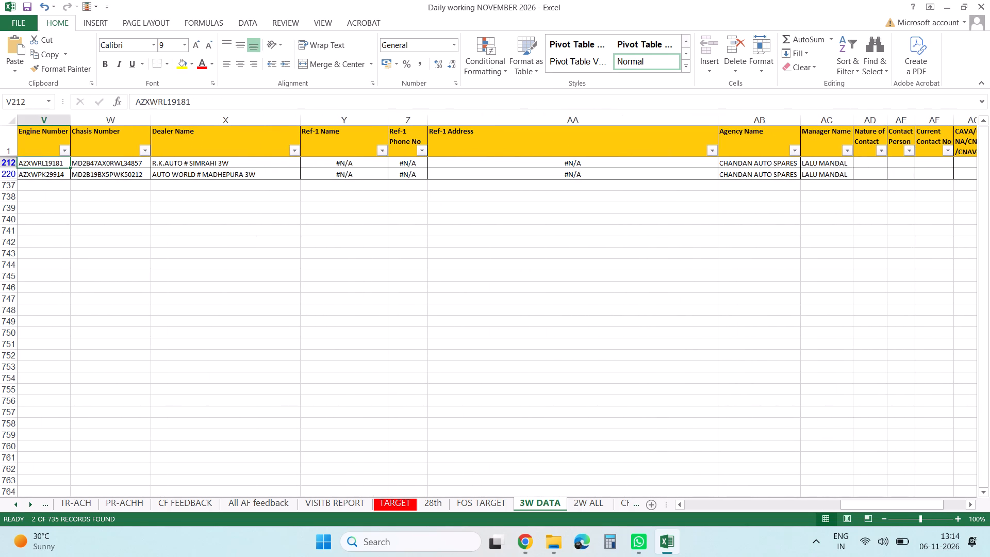
key(Left)
key(Left)
key(Left)
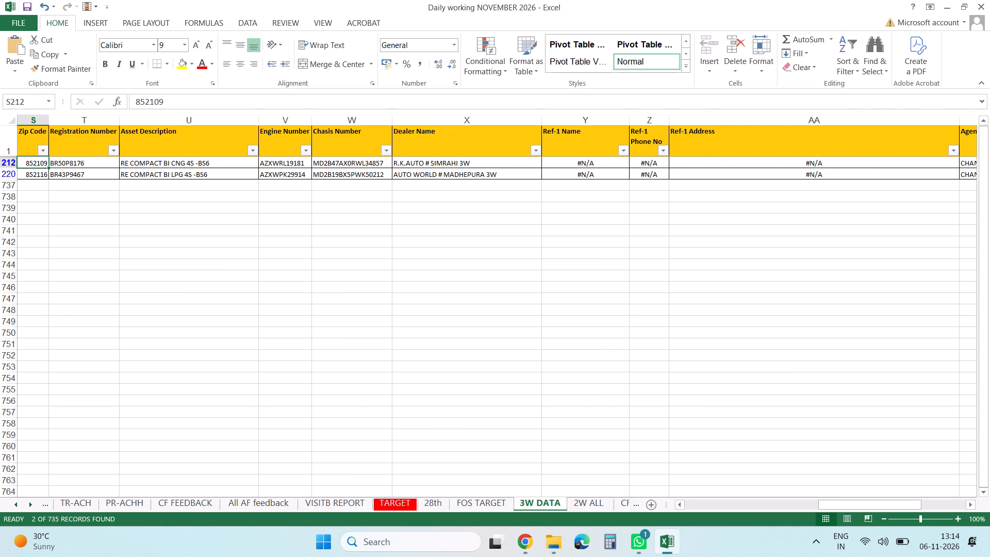
key(Left)
key(Left)
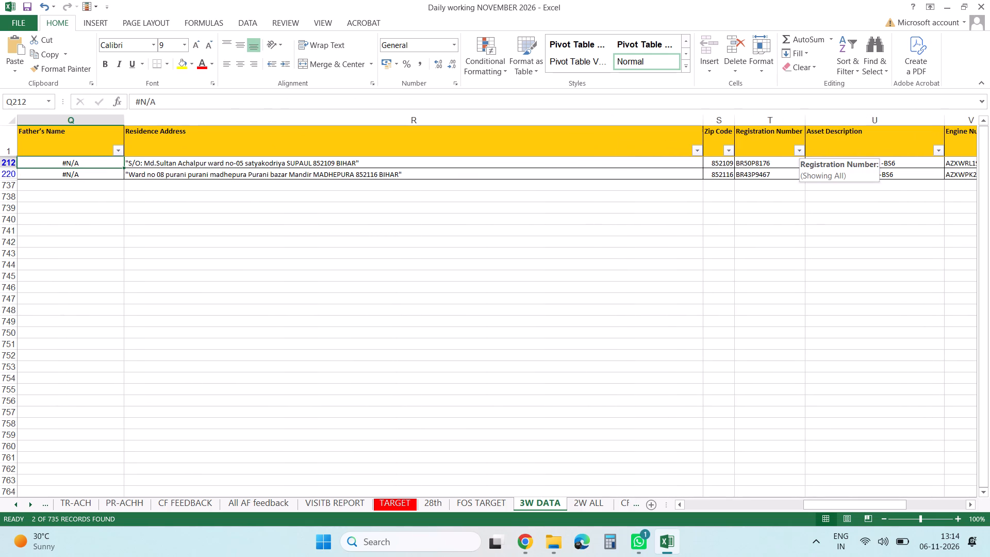
Clear the Deposition Code filter while keeping filtering enabled on the 3W DATA header row.
click(763, 142)
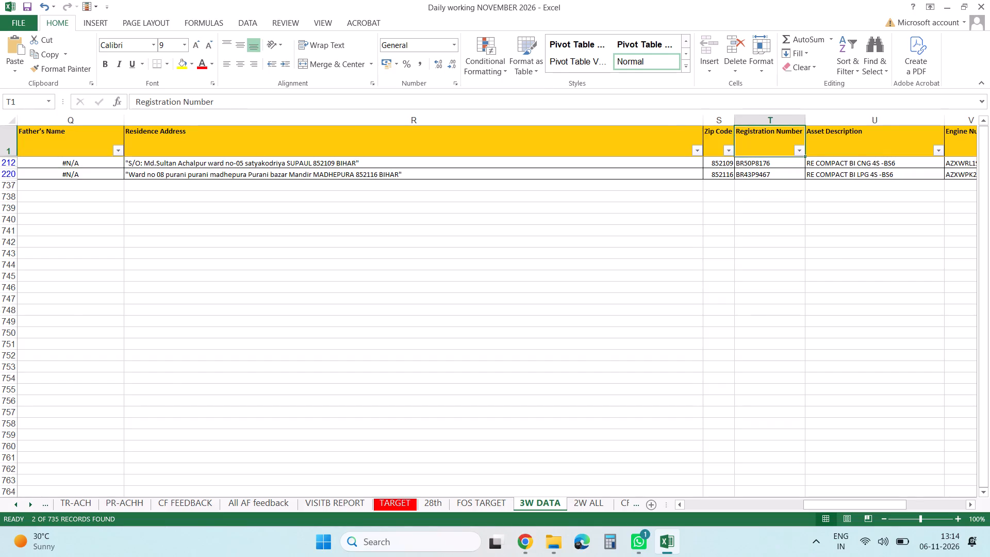
key(ctrl+shift+l)
key(ctrl+shift+l)
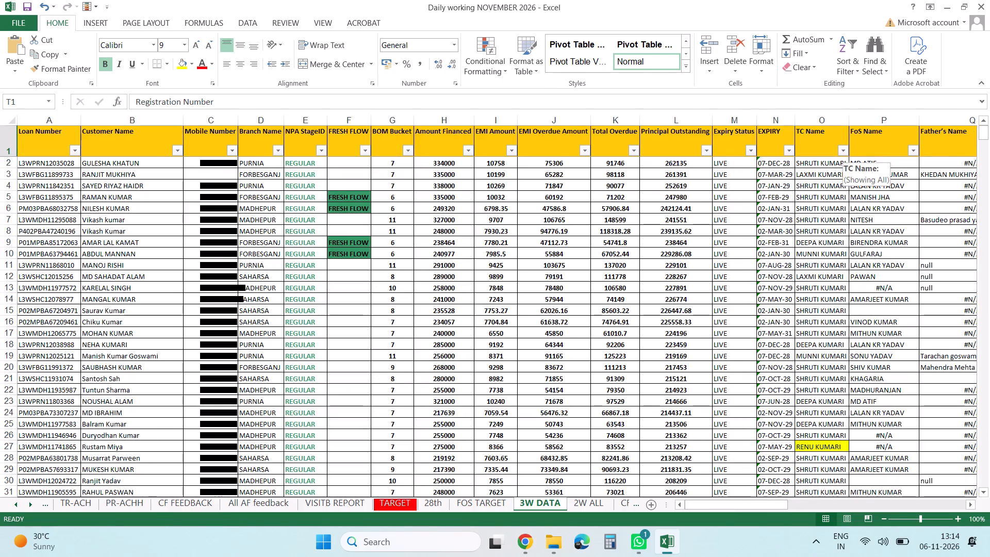
Filter the Zip Code column of the 3W DATA sheet to 852116.
click(880, 144)
key(Right)
key(Right)
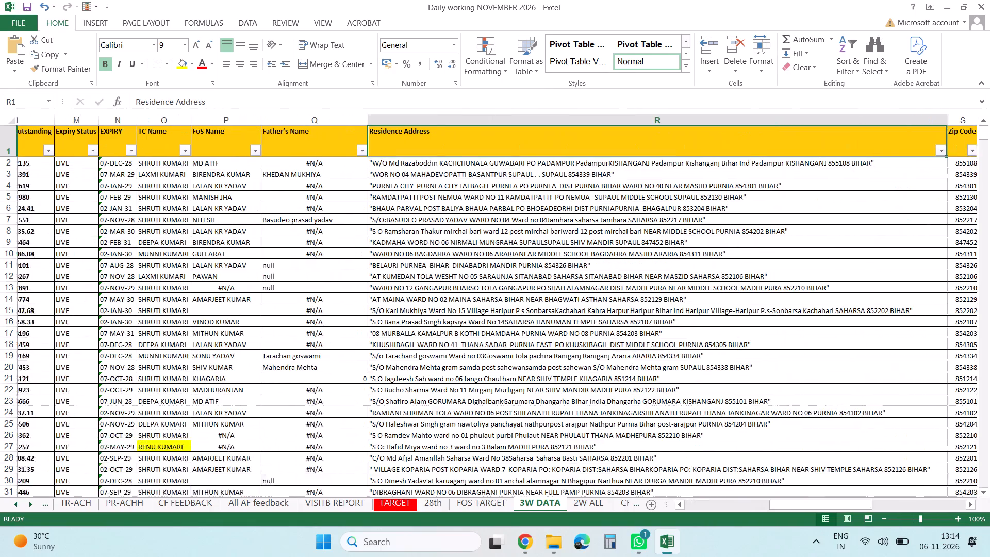
click(937, 150)
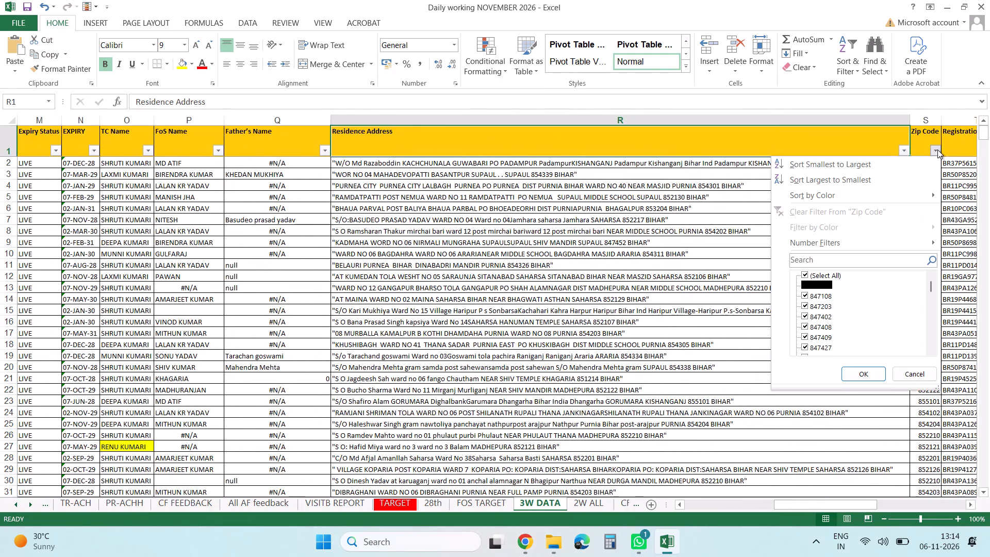
click(878, 258)
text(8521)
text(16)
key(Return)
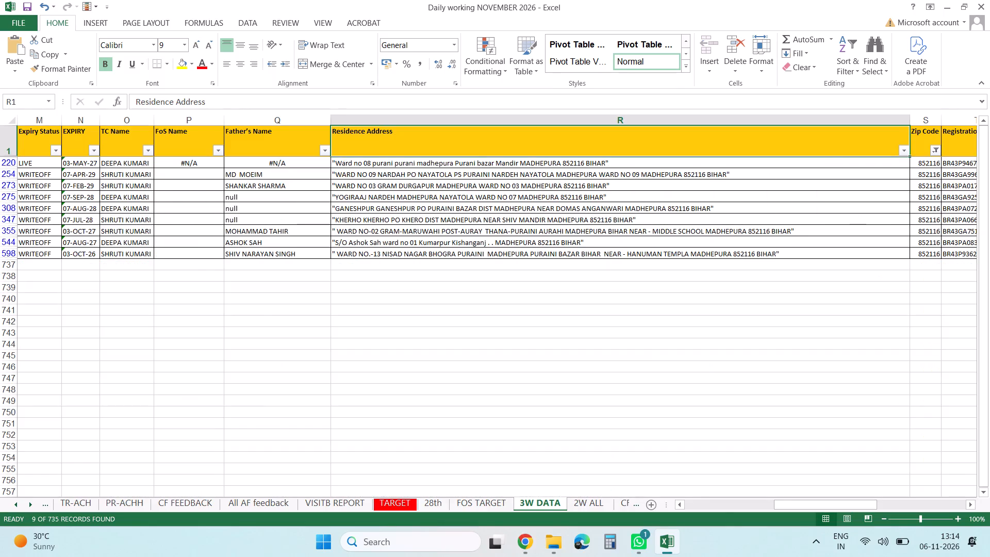
Review the 852116 rows of the 3W DATA sheet from Registration Number back through the overdue amounts to Customer Name and Loan Number.
click(854, 199)
key(Right)
key(Right)
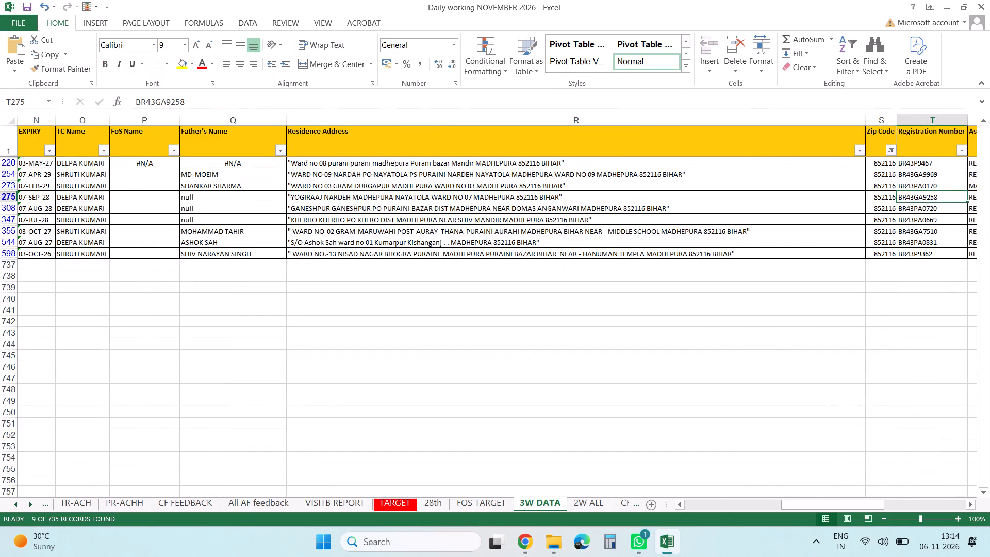
key(Right)
key(Right)
key(Left)
key(Left)
key(Left)
key(Left)
key(Left)
key(Left)
key(Left)
key(Left)
key(Left)
key(Left)
key(Left)
key(Left)
key(Left)
key(Left)
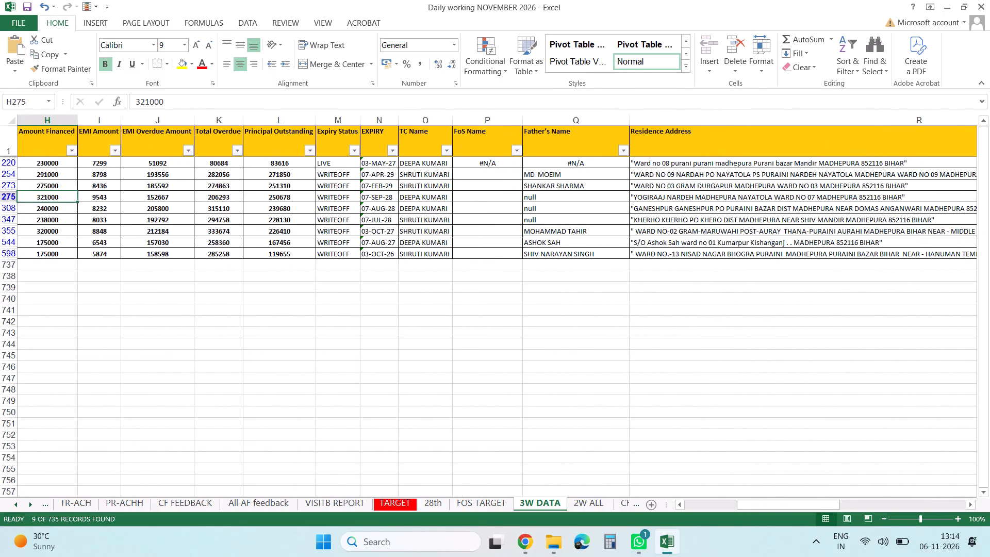
key(Left)
key(Left)
key(Left)
key(Left)
key(Left)
key(Left)
key(Left)
key(Left)
key(Left)
key(Left)
key(Left)
key(Left)
key(Left)
key(Left)
key(Left)
key(Left)
key(Left)
key(Left)
key(Left)
key(Left)
key(Left)
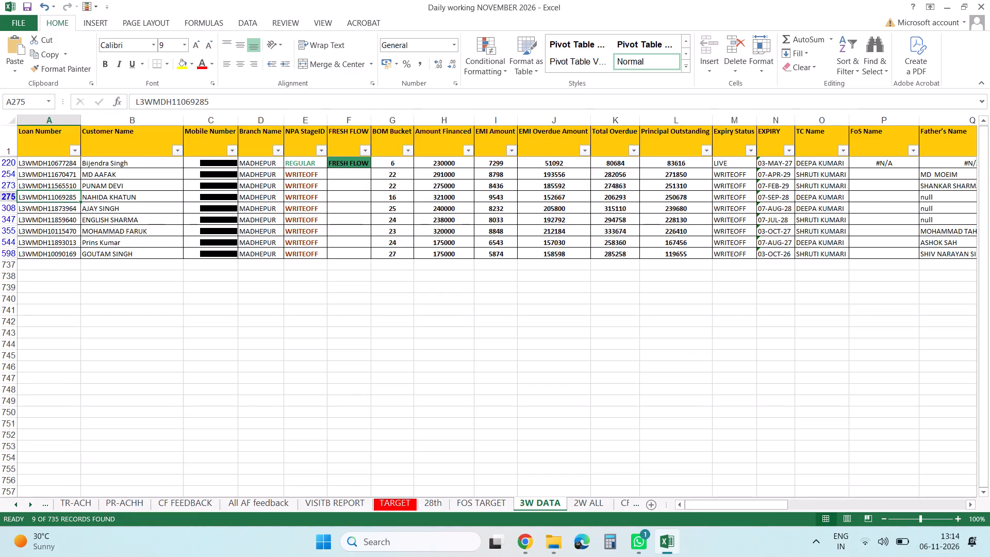
Change the Zip Code column filter on the 3W DATA sheet to 852109.
key(Up)
key(Up)
key(Up)
key(Up)
key(Up)
key(Right)
key(Right)
key(Right)
key(Right)
key(Right)
key(Right)
key(Right)
key(Right)
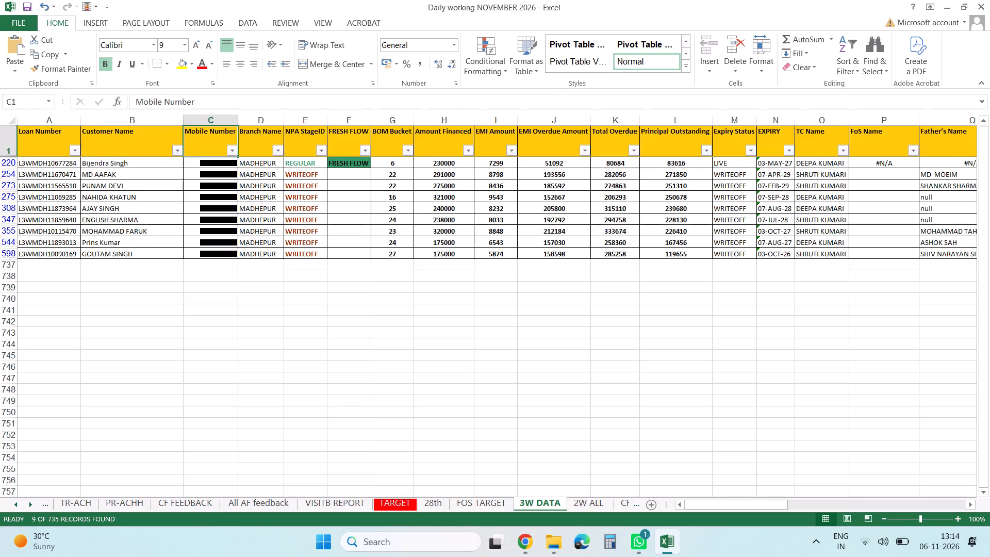
key(Right)
key(Right)
key(Right)
key(Right)
key(Right)
key(Right)
key(Right)
key(Right)
key(Right)
key(Right)
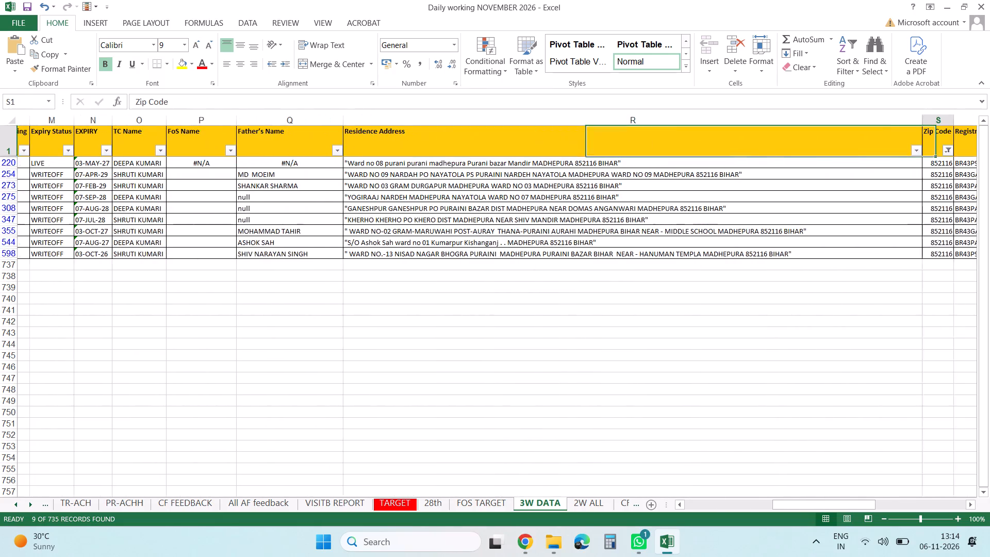
key(Right)
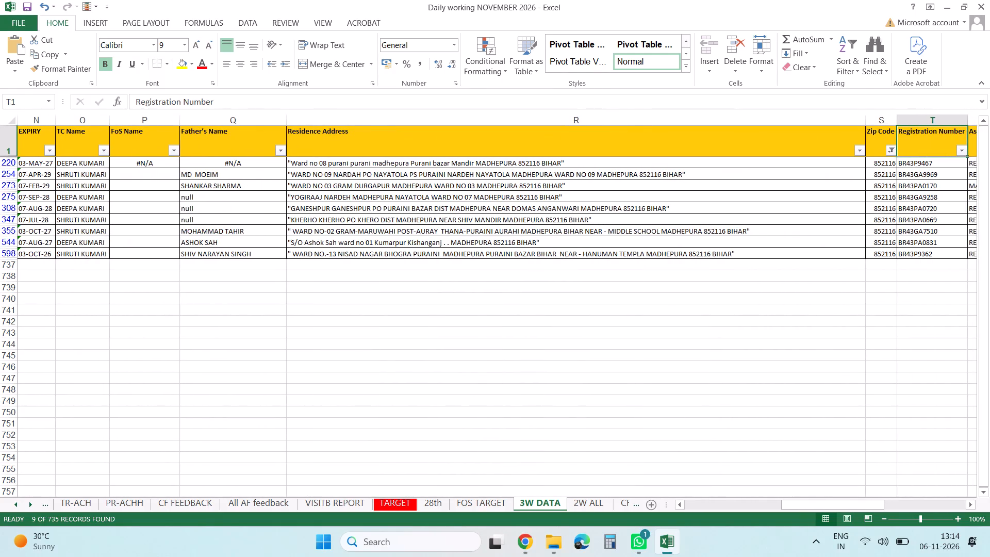
click(894, 152)
click(819, 261)
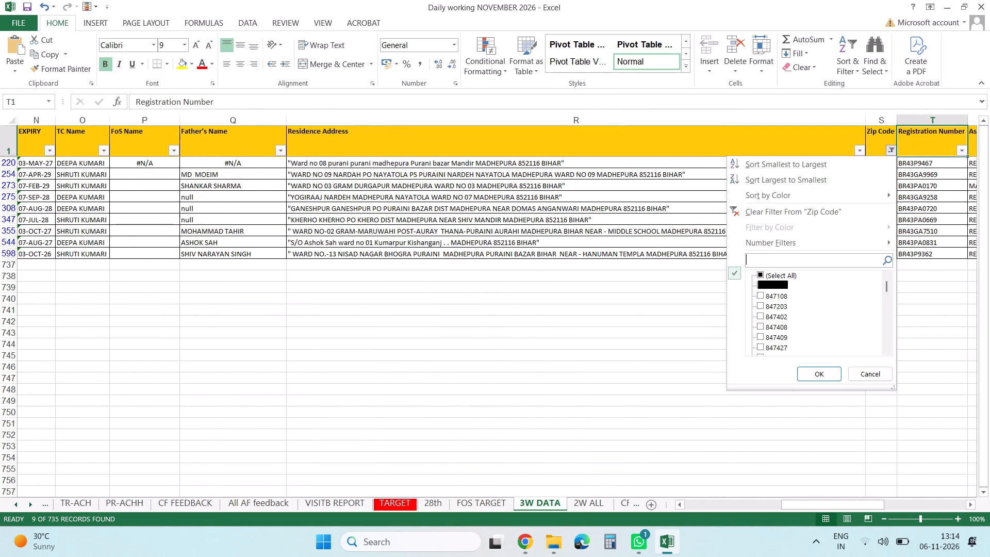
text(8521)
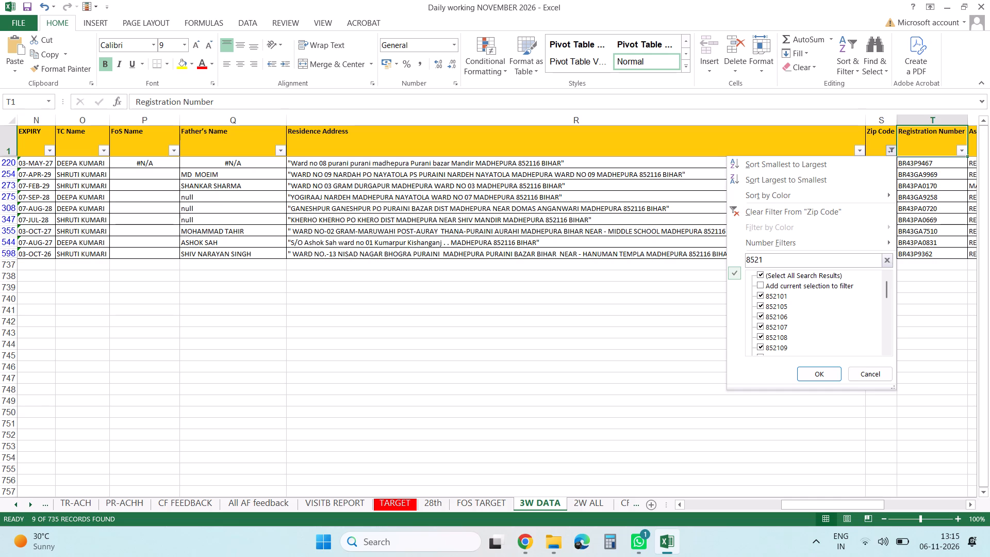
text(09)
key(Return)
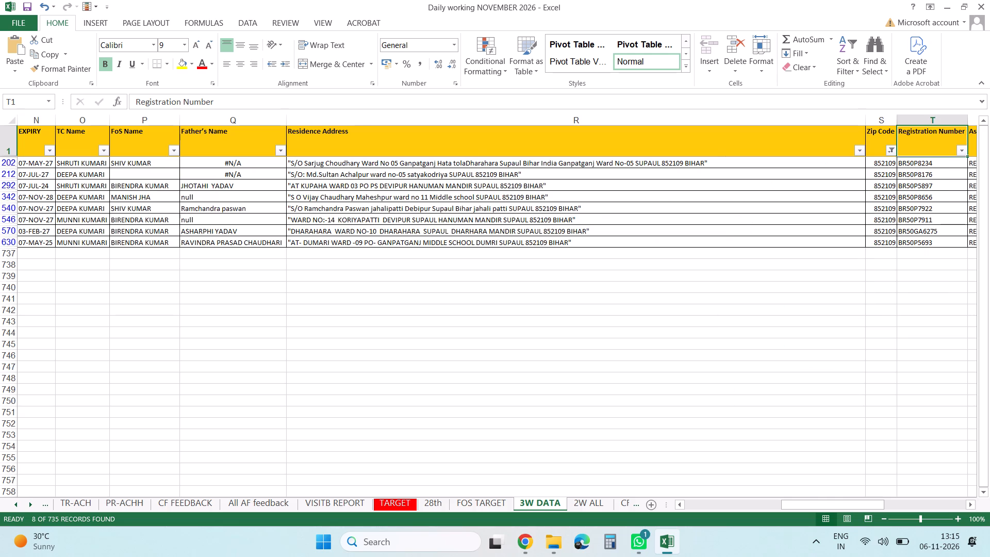
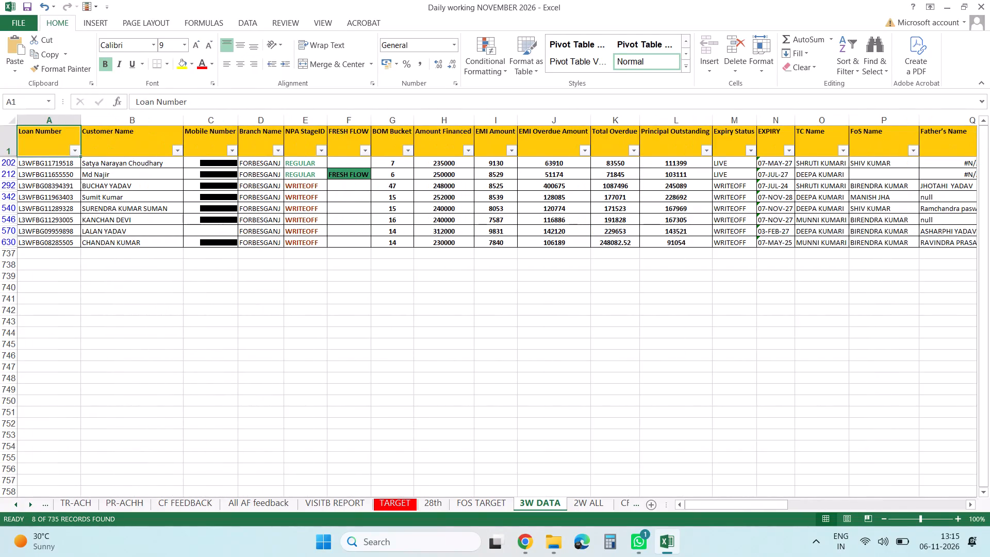
Clear the Zip Code filter on the 3W DATA sheet while keeping filtering enabled on the header row.
key(ctrl+shift+l)
key(ctrl+shift+l)
Open the filter options for the Customer Name column of the 3W DATA sheet.
key(ctrl+Left)
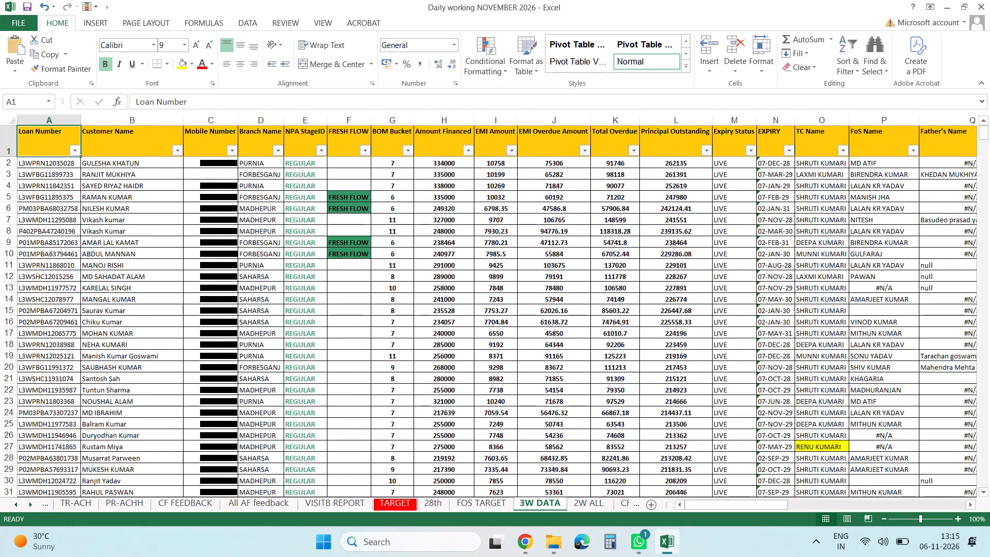
click(175, 149)
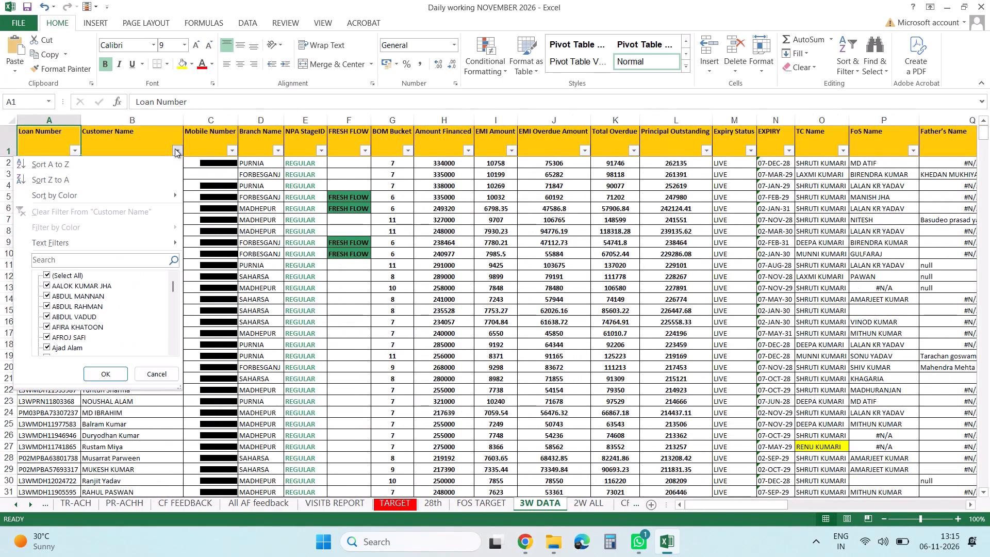
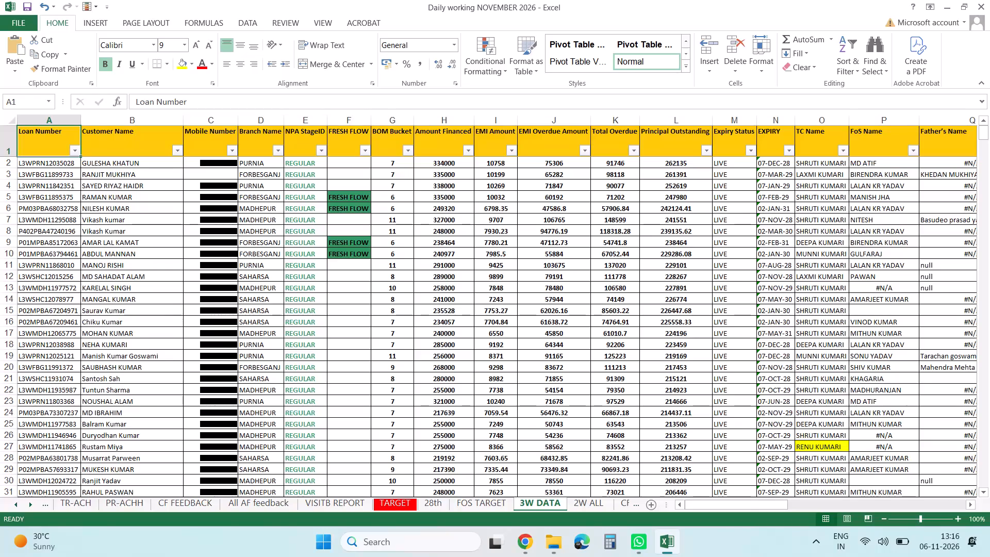
Enable header-row filtering on the 2W ALL sheet and filter the Loan Number column by the copied loan number.
click(584, 510)
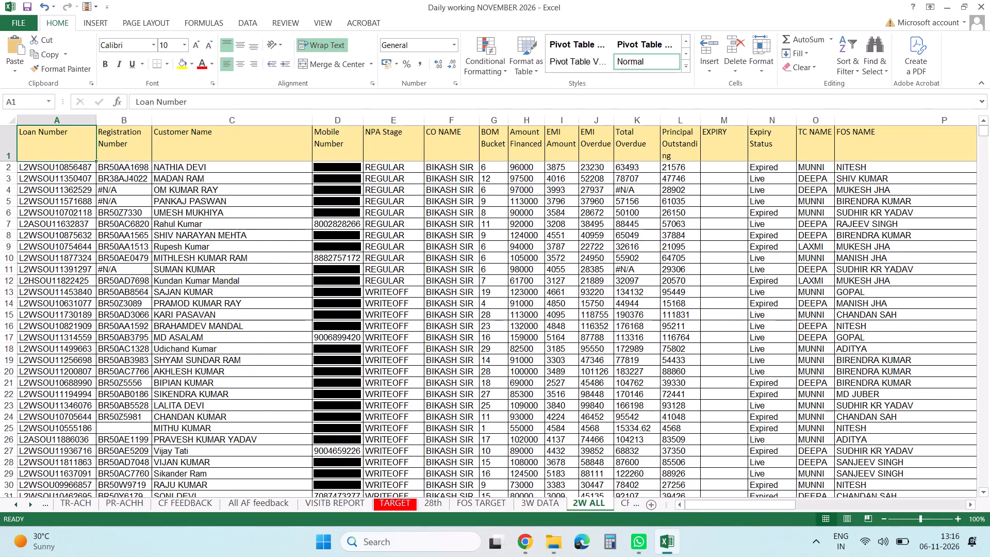
key(ctrl+shift+l)
key(ctrl+Left)
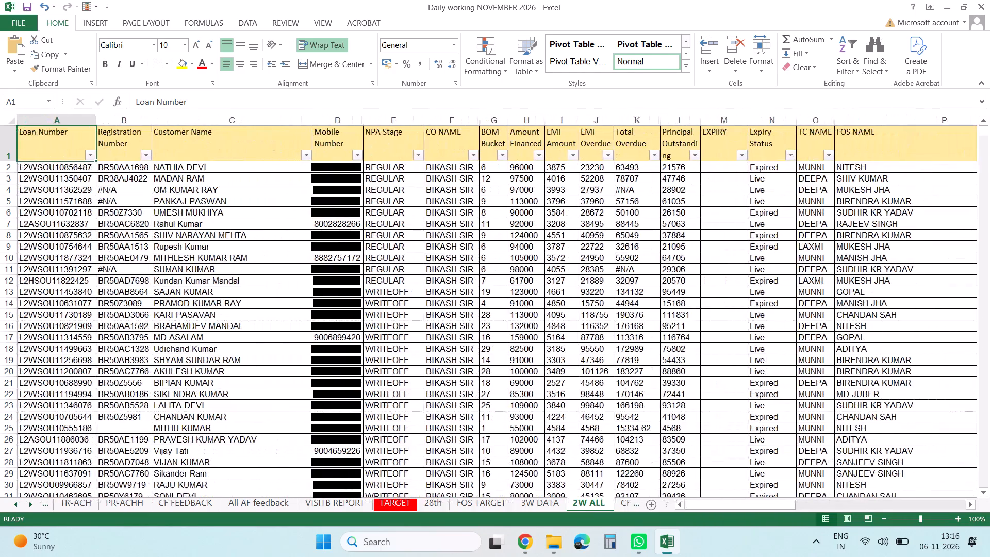
click(90, 155)
click(97, 266)
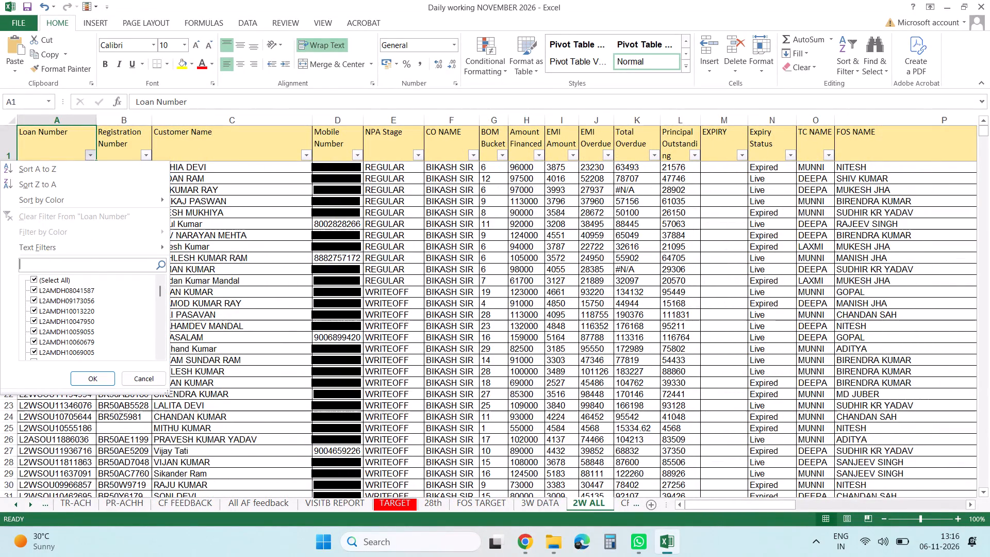
key(ctrl+v)
key(Return)
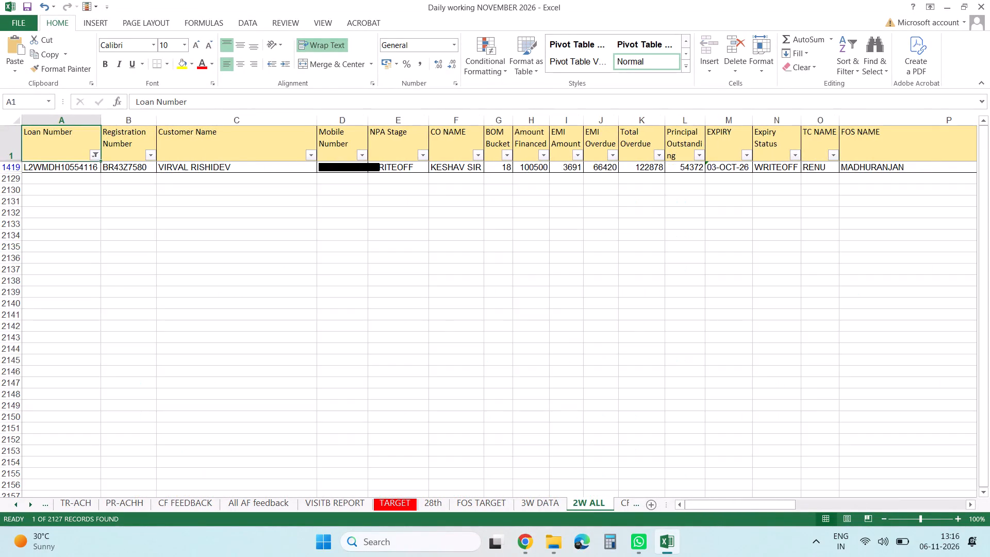
Examine the filtered loan record across its columns, from Registration Number to Father's Name, checking the FOS name.
key(Down)
key(Right)
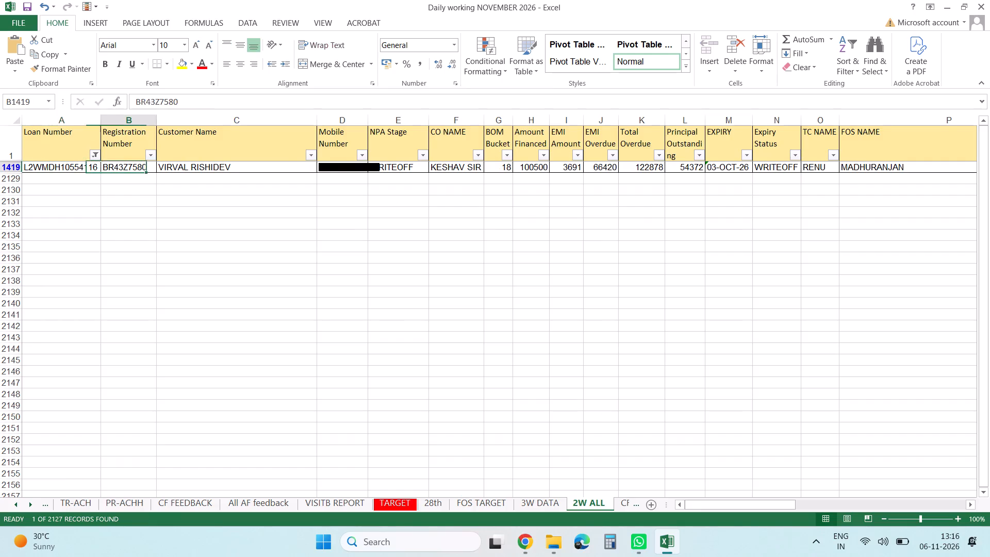
key(Right)
key(Right)
key(Right)
key(Right)
key(Right)
key(Right)
key(Right)
key(Right)
key(Right)
key(Right)
key(Right)
key(Right)
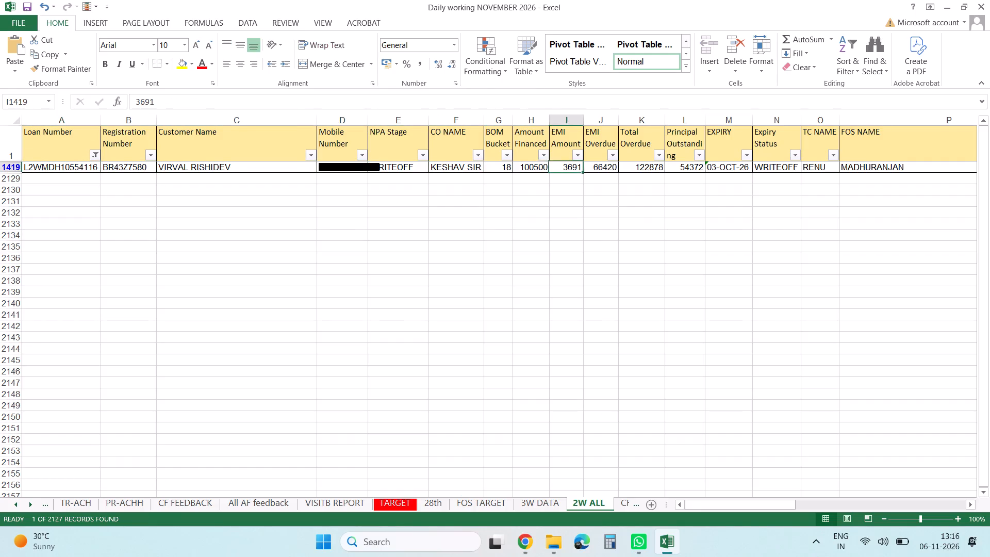
key(Right)
key(Right)
key(Right)
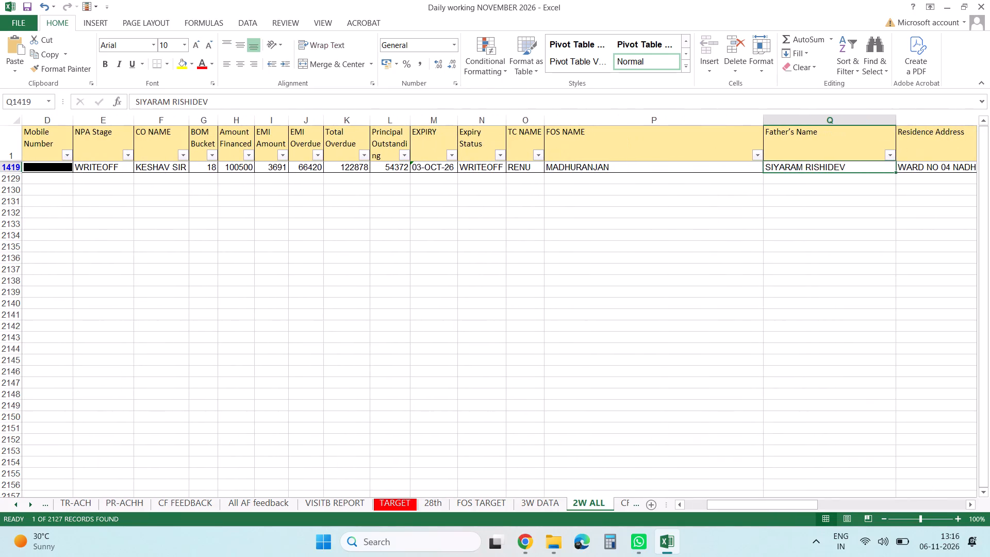
key(Left)
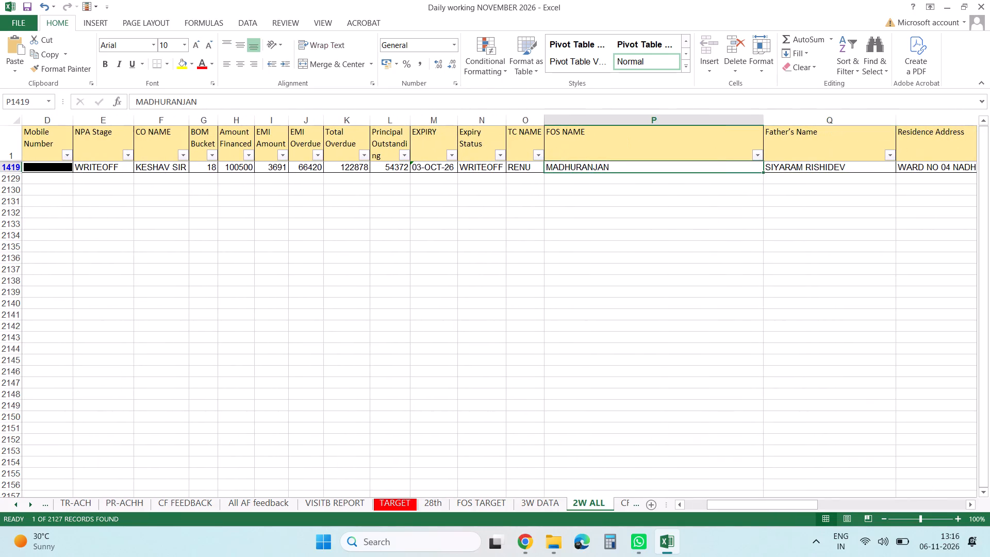
Copy the filtered record's cells from Loan Number through NPA Stage together with their column headers.
key(Left)
key(Left)
key(Left)
key(Left)
key(Left)
key(Left)
key(Left)
key(Left)
key(Left)
key(Left)
key(Left)
key(Left)
key(Left)
key(Left)
key(Left)
key(Left)
key(Left)
key(Left)
key(Left)
key(Left)
key(Left)
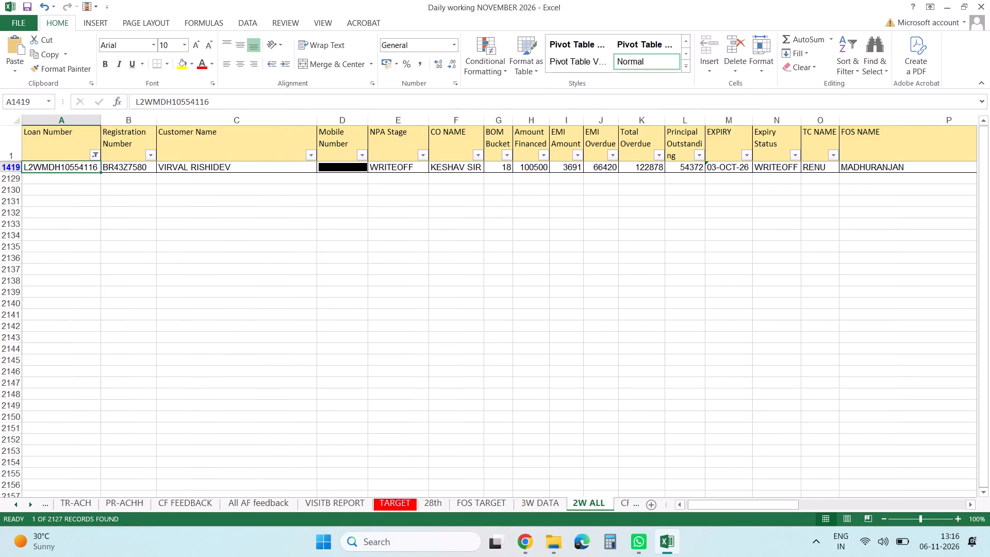
key(shift+Right)
key(shift+Right)
key(shift+Right)
key(shift+Right)
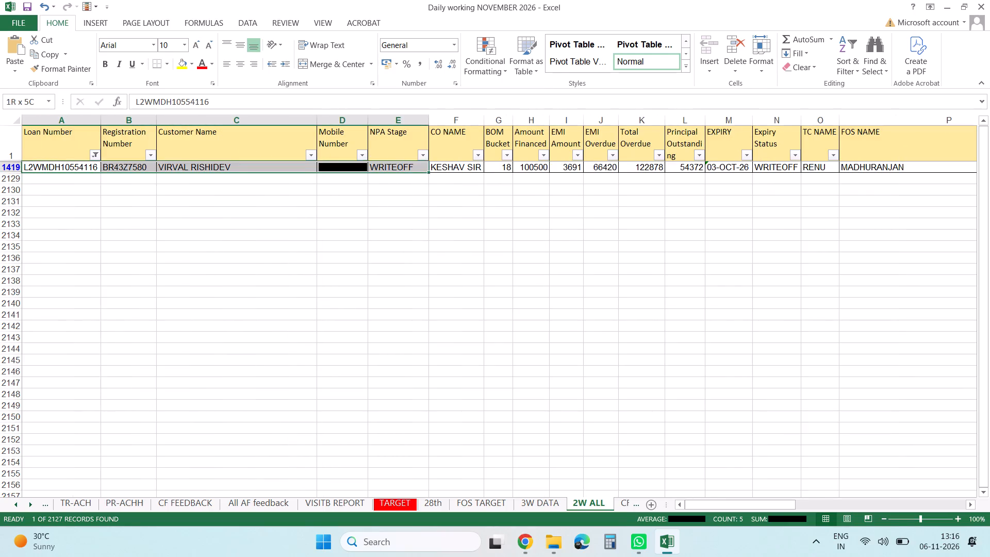
key(shift+Up)
key(ctrl+c)
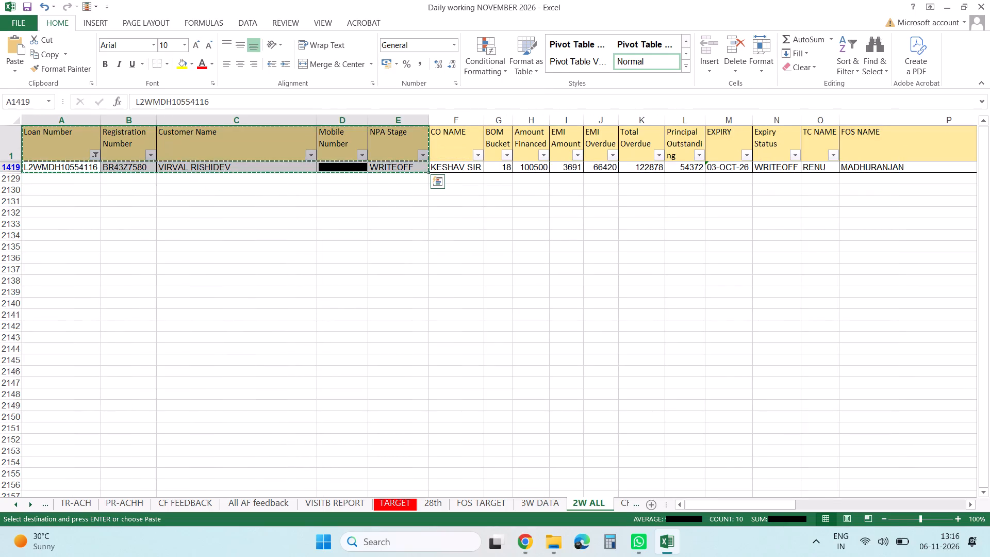
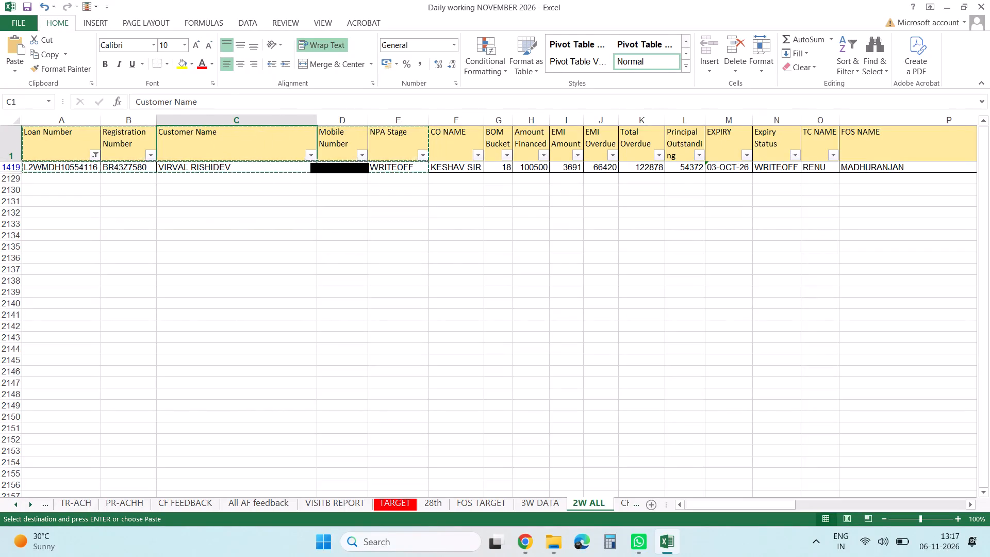
Filter the Registration Number column on the 3W DATA sheet by 620 and check the matching vehicle records.
click(539, 497)
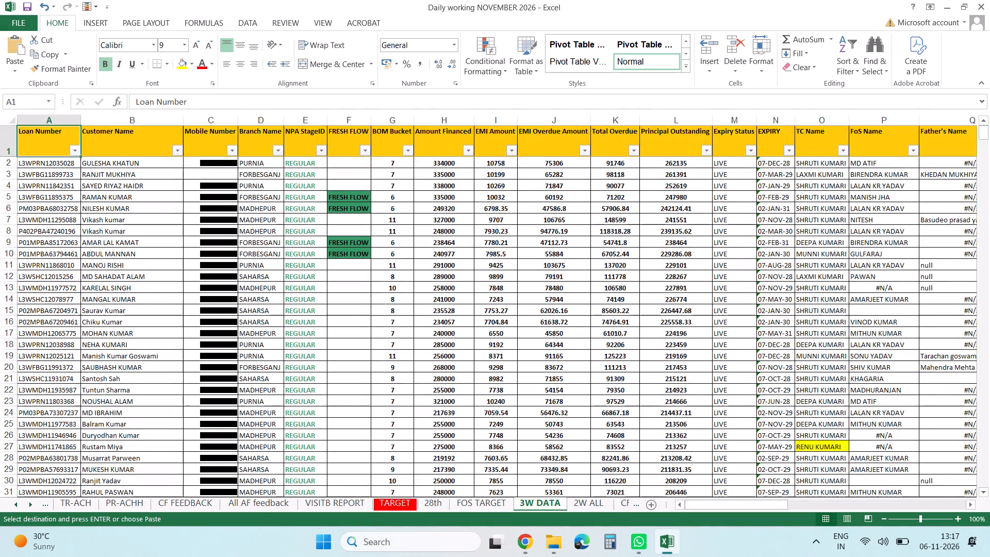
click(350, 144)
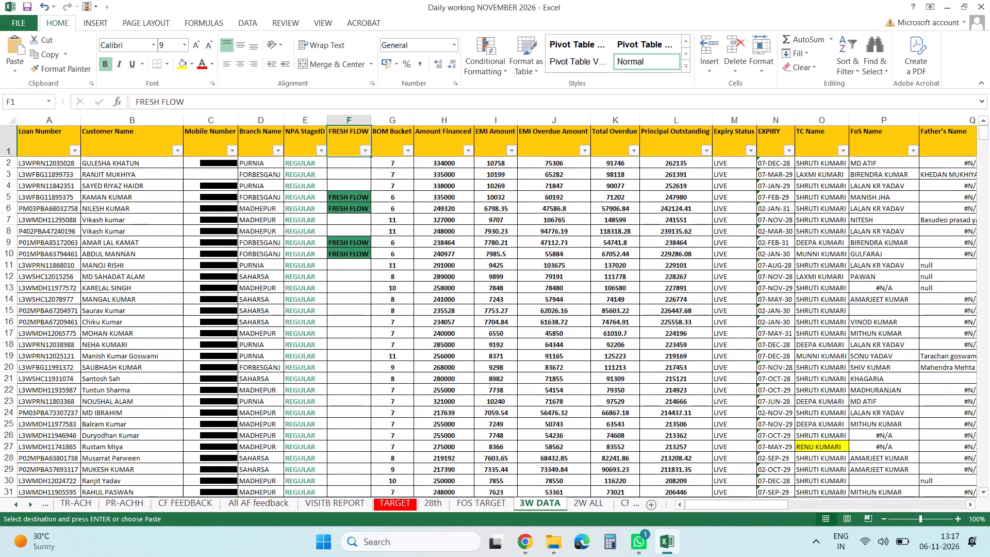
key(ctrl+shift+l)
key(ctrl+shift+l)
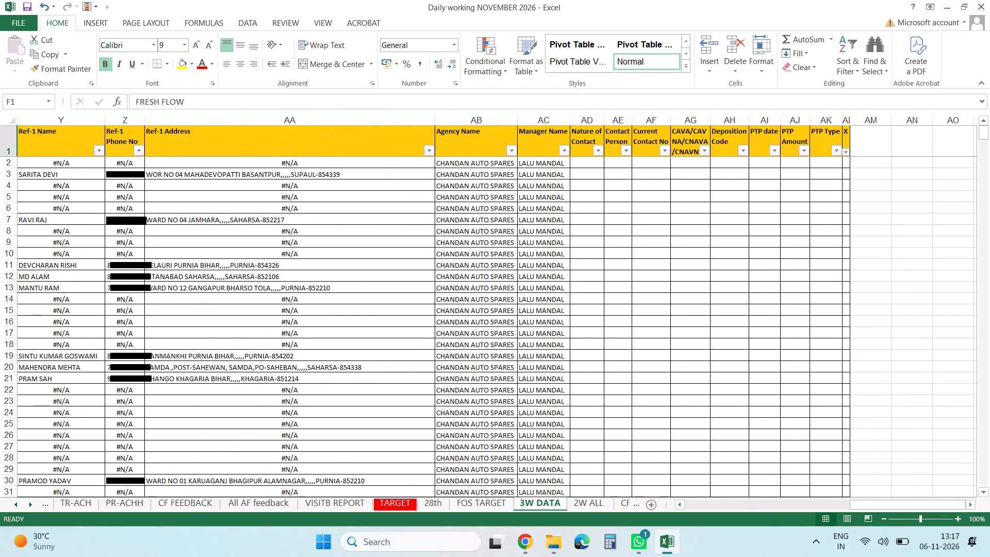
click(353, 136)
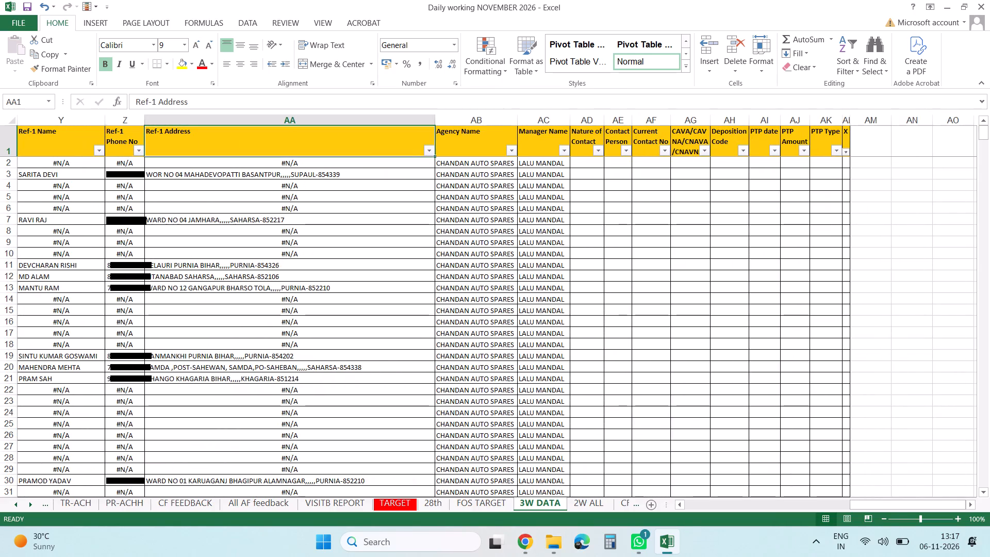
key(Left)
key(Left)
key(Left)
key(Left)
key(Left)
key(Left)
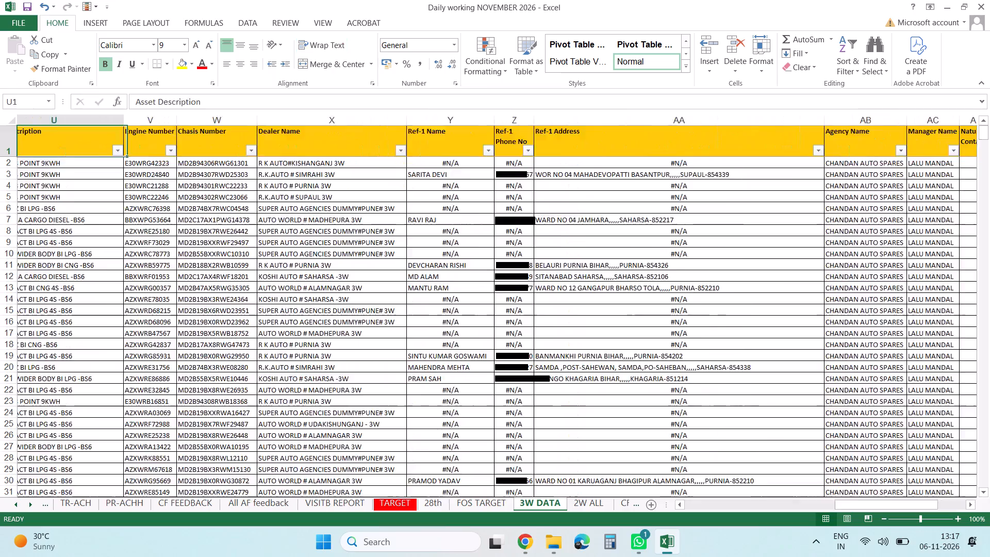
key(Left)
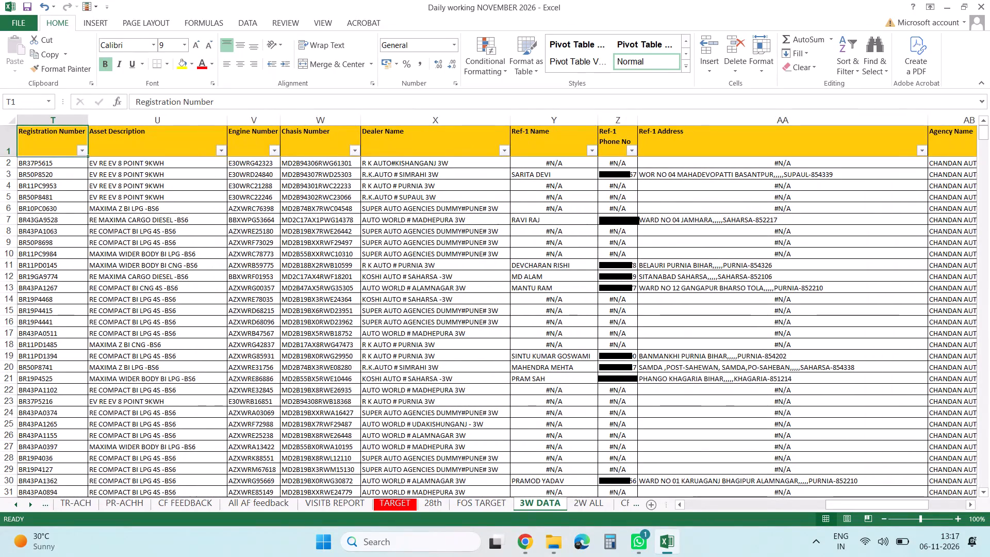
click(84, 147)
click(104, 260)
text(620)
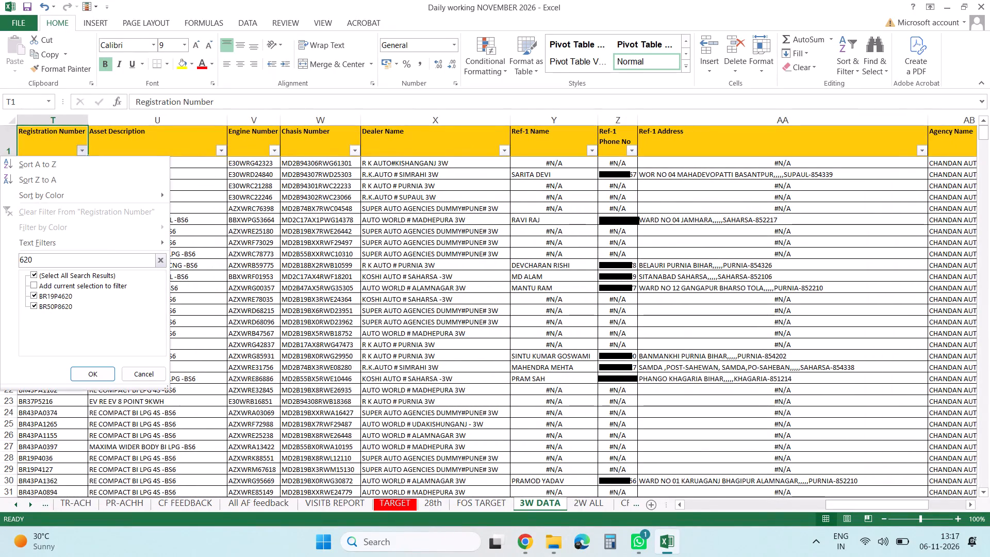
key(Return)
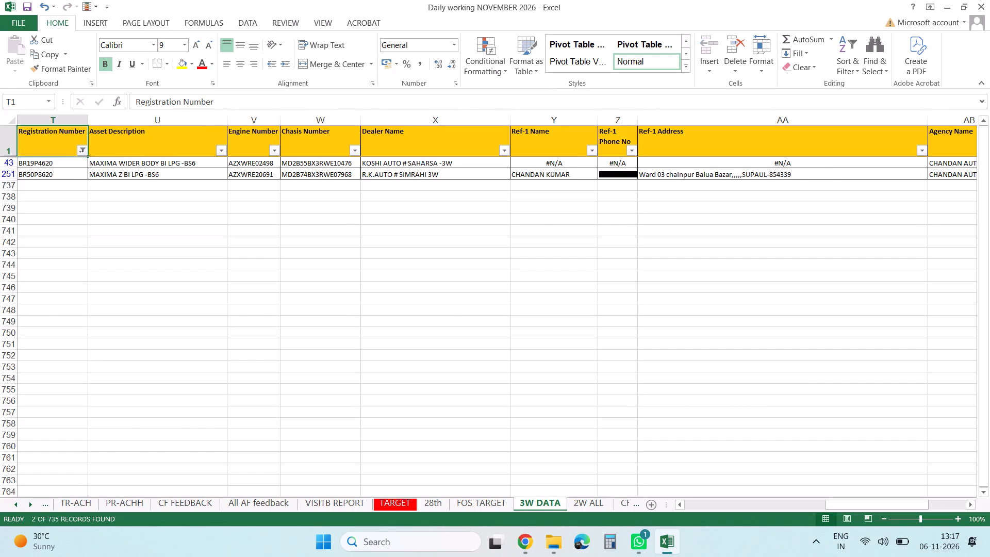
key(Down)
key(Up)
Clear the registration filter on the 3W DATA sheet and re-enable header-row filtering for all records.
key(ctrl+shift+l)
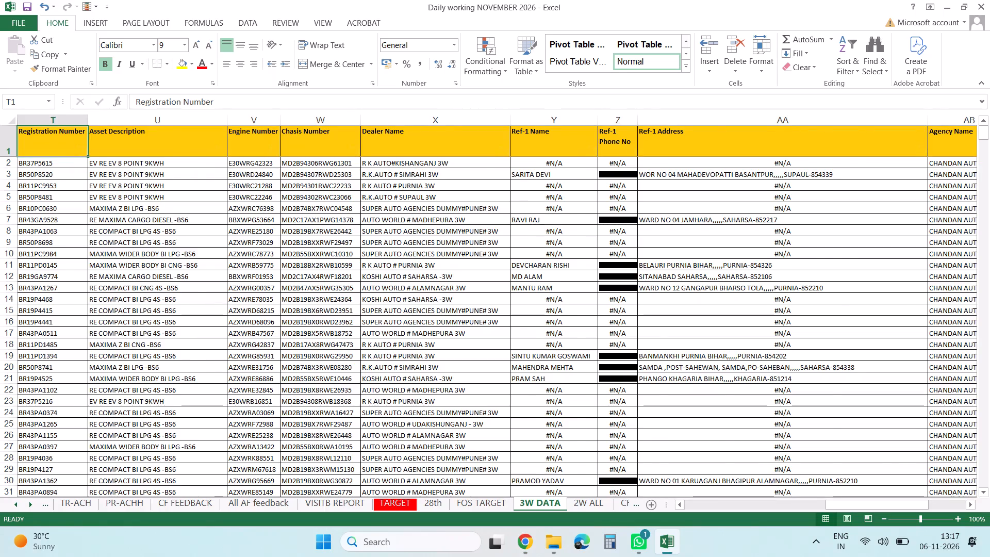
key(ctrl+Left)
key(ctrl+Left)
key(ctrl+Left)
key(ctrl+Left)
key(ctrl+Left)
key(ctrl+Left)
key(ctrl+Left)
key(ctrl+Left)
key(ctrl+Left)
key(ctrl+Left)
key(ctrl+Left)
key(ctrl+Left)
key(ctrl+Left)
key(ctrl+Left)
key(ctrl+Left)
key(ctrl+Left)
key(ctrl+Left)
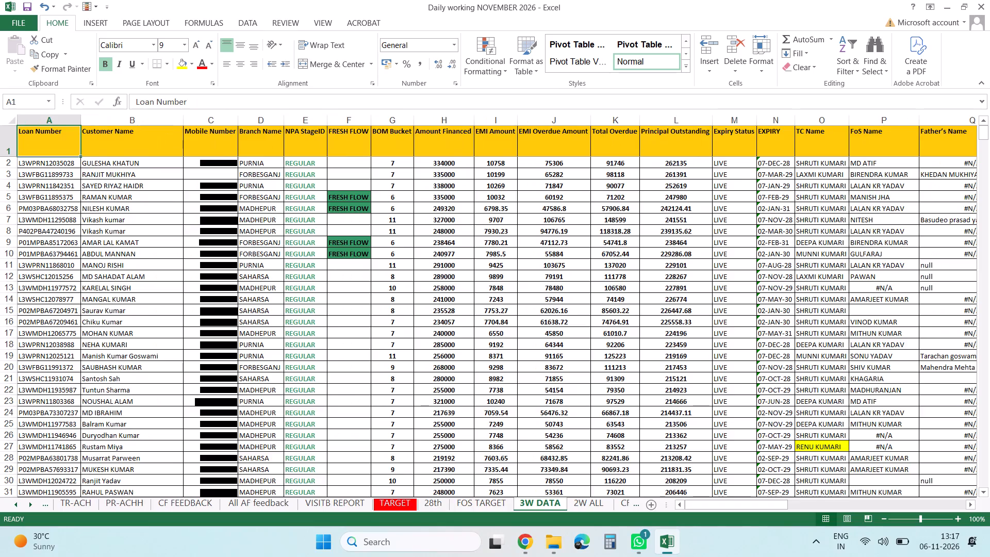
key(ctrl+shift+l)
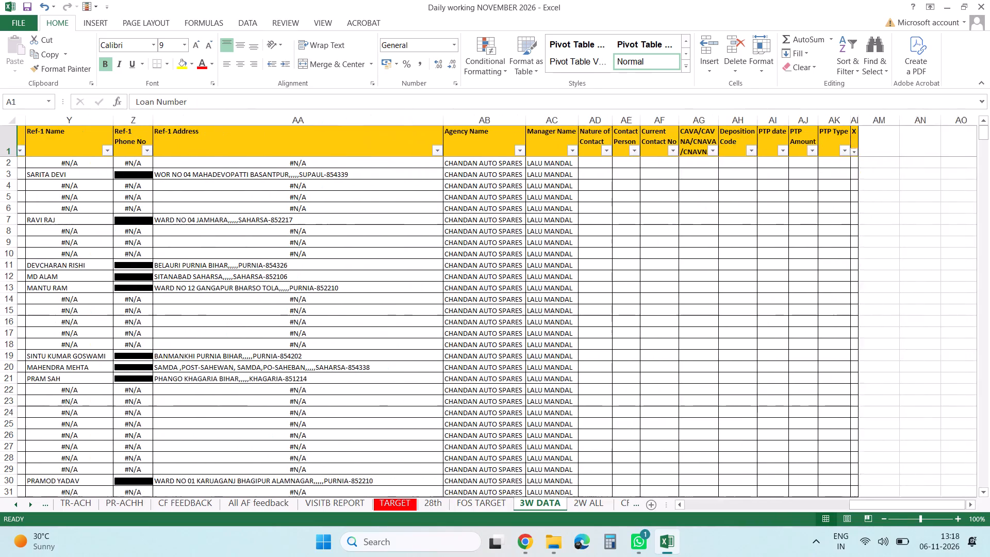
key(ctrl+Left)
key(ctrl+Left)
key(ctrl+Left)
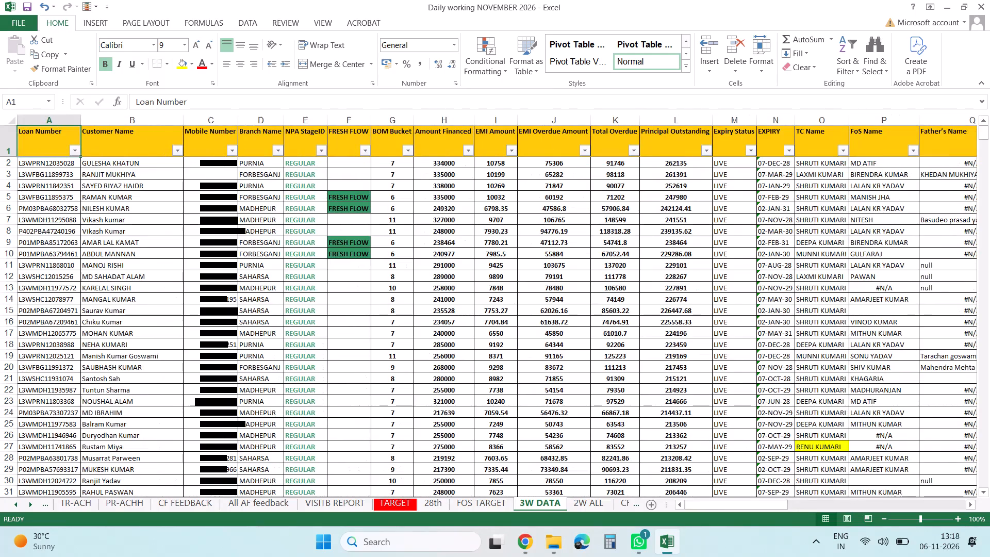
click(73, 153)
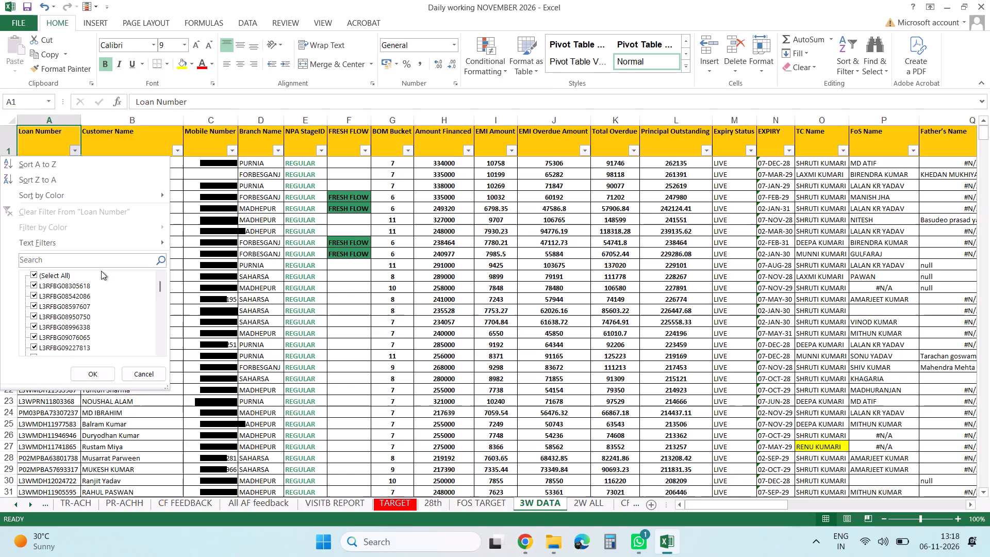
click(102, 260)
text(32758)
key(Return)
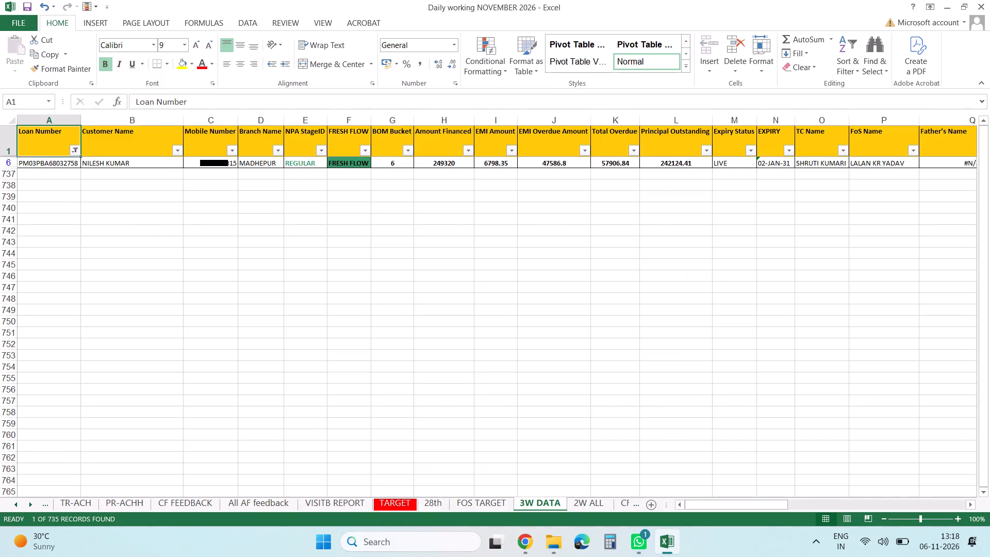
Examine the filtered loan record across its columns, from Loan Number through FoS Name and Residence Address to Engine Number.
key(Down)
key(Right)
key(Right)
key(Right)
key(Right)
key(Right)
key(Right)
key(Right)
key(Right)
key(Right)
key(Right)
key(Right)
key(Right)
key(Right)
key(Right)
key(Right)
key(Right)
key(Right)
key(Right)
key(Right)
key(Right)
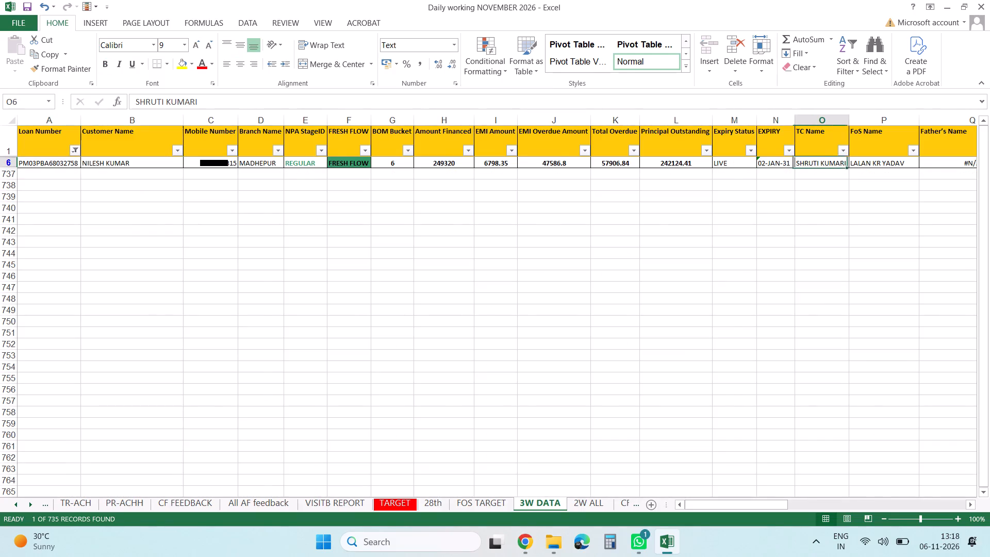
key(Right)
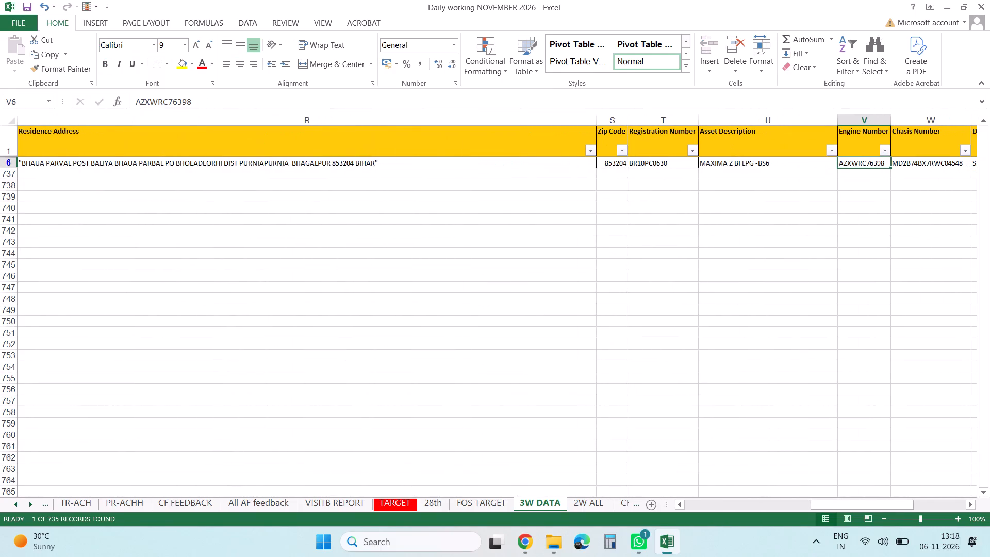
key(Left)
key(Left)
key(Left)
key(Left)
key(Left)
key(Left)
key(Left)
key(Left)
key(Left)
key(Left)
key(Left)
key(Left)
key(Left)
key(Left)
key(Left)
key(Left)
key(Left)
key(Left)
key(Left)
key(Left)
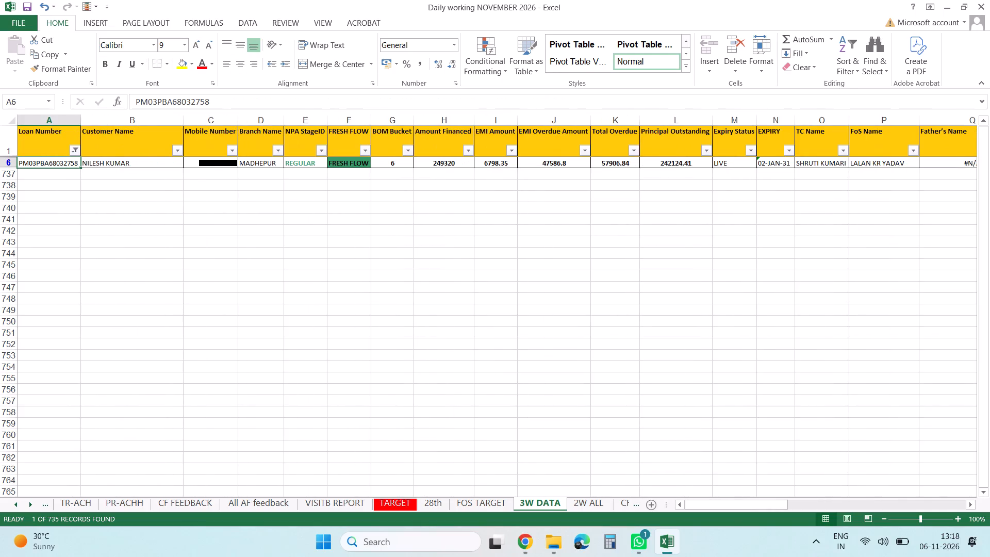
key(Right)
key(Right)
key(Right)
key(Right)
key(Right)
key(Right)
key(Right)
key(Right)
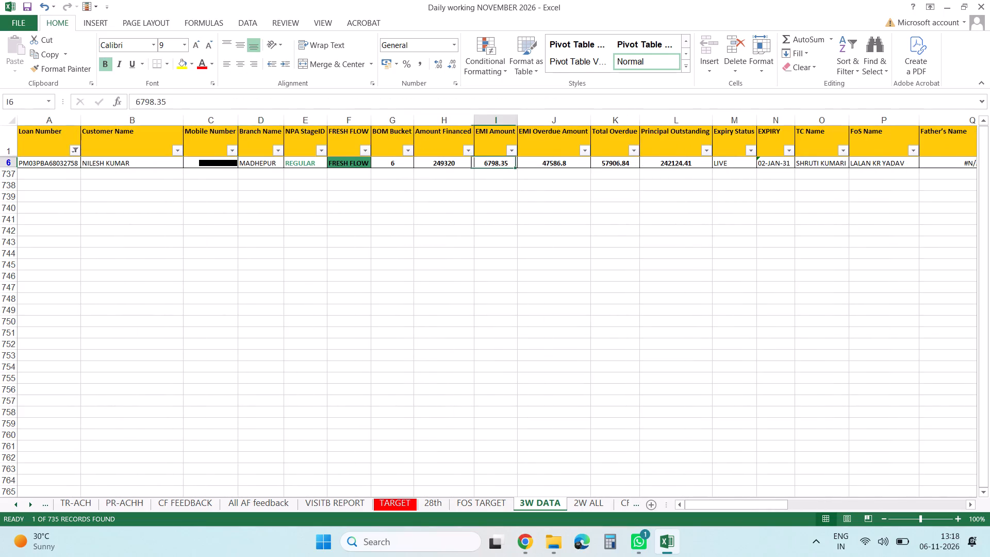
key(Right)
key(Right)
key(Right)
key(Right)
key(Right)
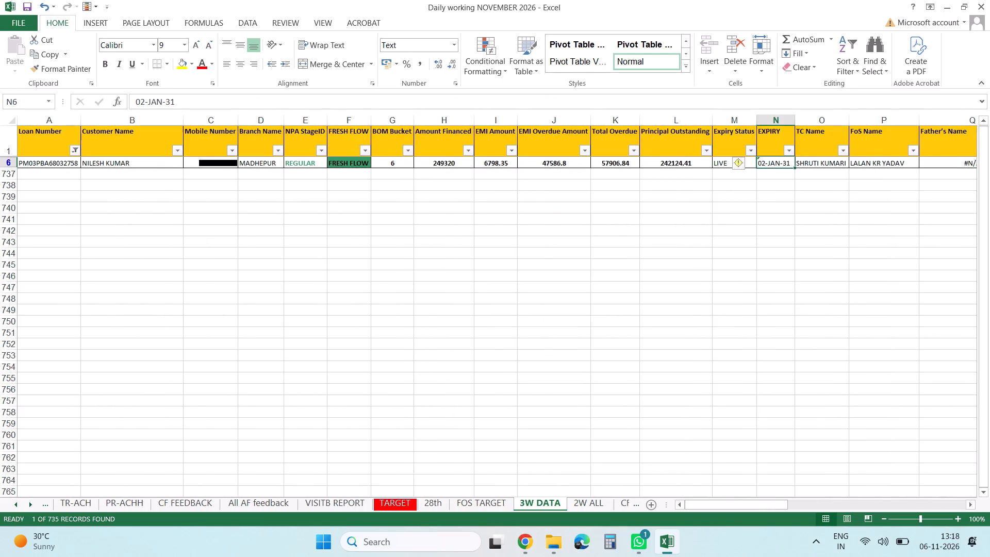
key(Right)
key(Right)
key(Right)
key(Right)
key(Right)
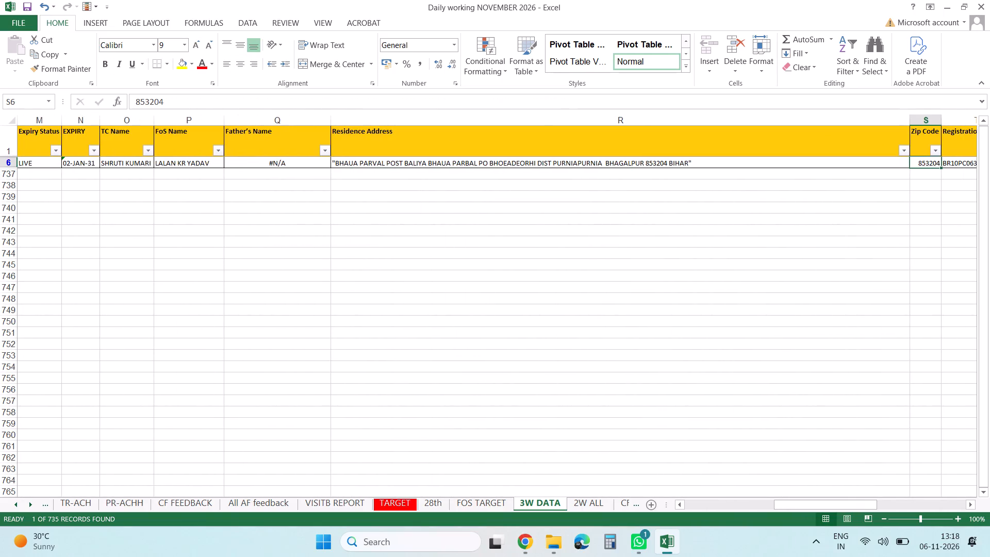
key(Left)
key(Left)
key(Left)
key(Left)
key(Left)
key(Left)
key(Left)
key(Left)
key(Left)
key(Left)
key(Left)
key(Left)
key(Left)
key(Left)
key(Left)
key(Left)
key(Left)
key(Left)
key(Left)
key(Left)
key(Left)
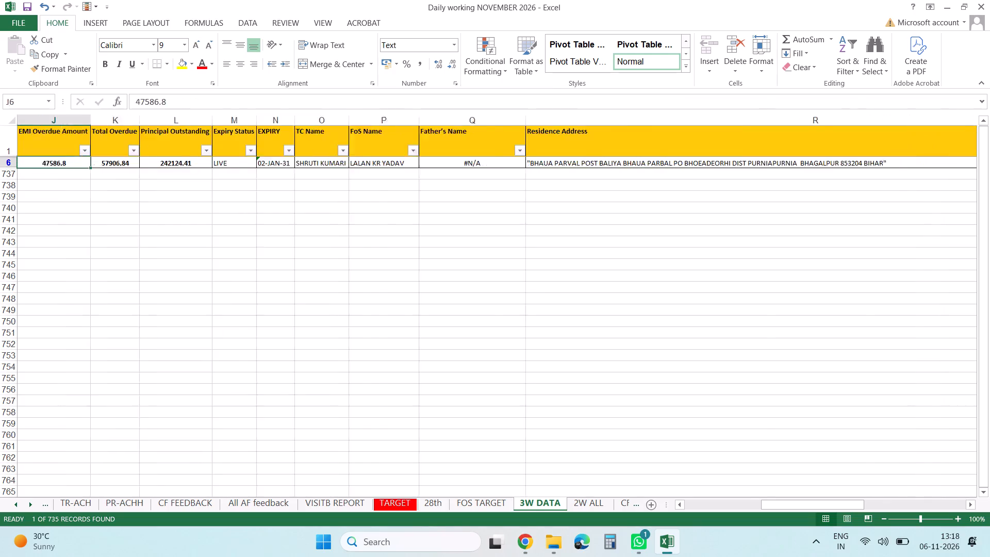
Clear the FoS Name cell of the filtered loan record.
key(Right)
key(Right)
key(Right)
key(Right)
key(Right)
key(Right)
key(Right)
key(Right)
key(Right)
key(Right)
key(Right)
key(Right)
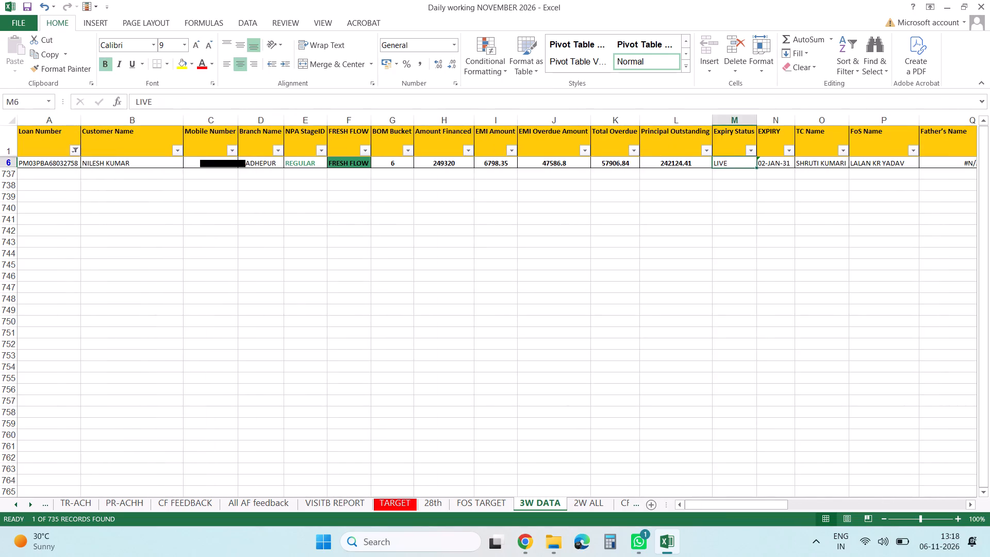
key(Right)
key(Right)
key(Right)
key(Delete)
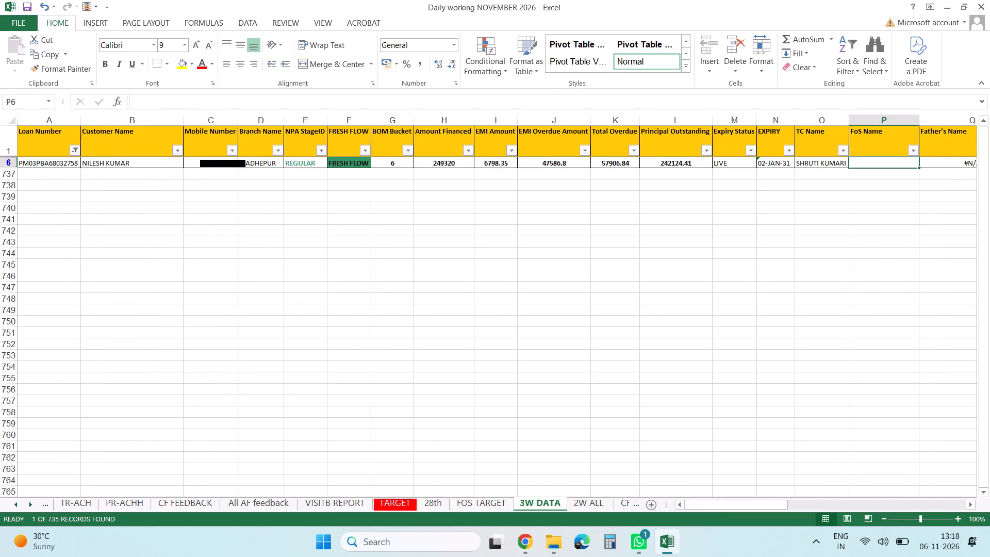
Remove the header-row filtering from the 3W DATA sheet so all loan records show, and go to the first record's Loan Number.
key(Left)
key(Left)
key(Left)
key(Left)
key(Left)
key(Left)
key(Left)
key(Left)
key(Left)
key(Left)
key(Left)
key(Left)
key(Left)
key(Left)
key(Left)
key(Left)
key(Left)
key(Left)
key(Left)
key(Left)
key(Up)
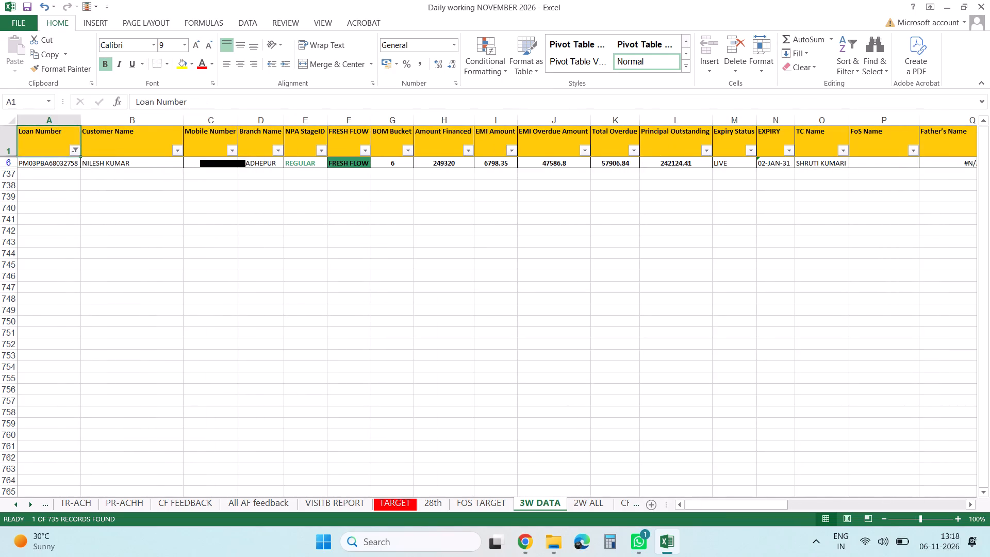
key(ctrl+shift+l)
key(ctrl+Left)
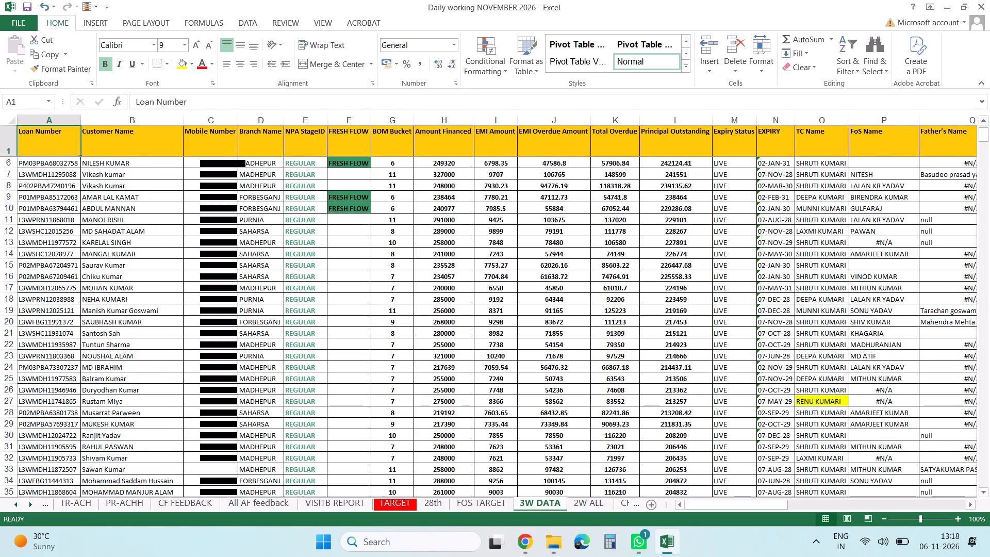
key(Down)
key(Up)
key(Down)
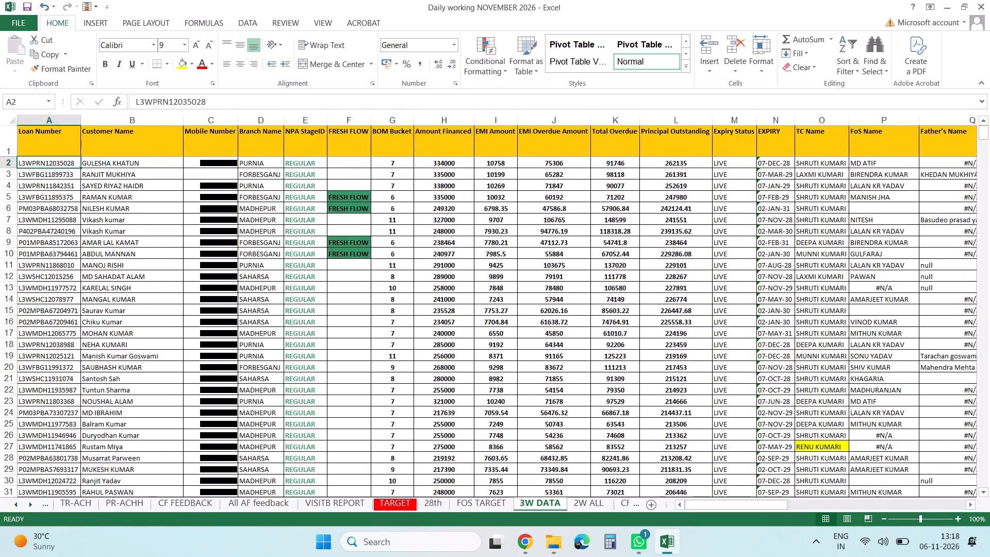
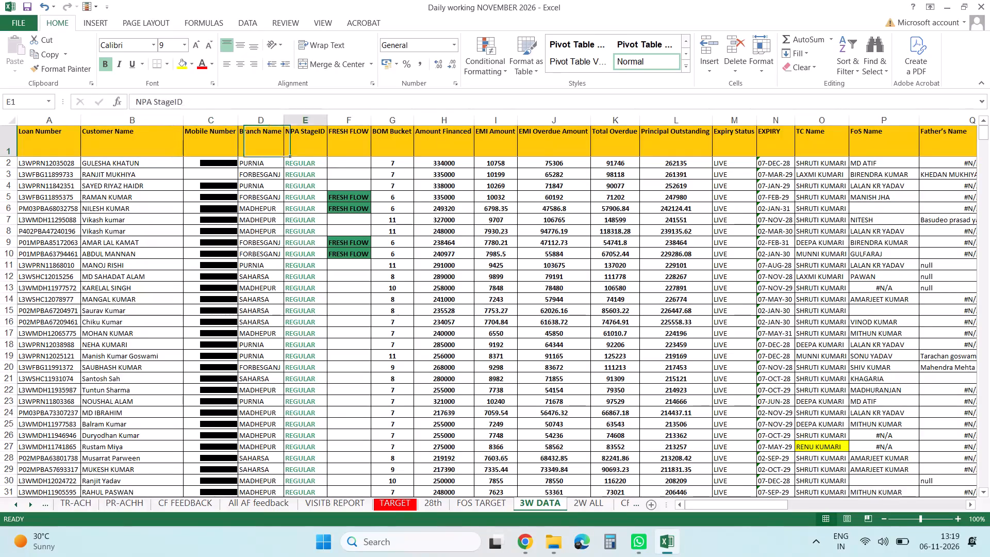
Look across the 3W DATA sheet's column headers from NPA StageID through FoS Name to Residence Address.
key(Right)
key(Right)
key(Right)
key(Right)
key(Right)
key(Right)
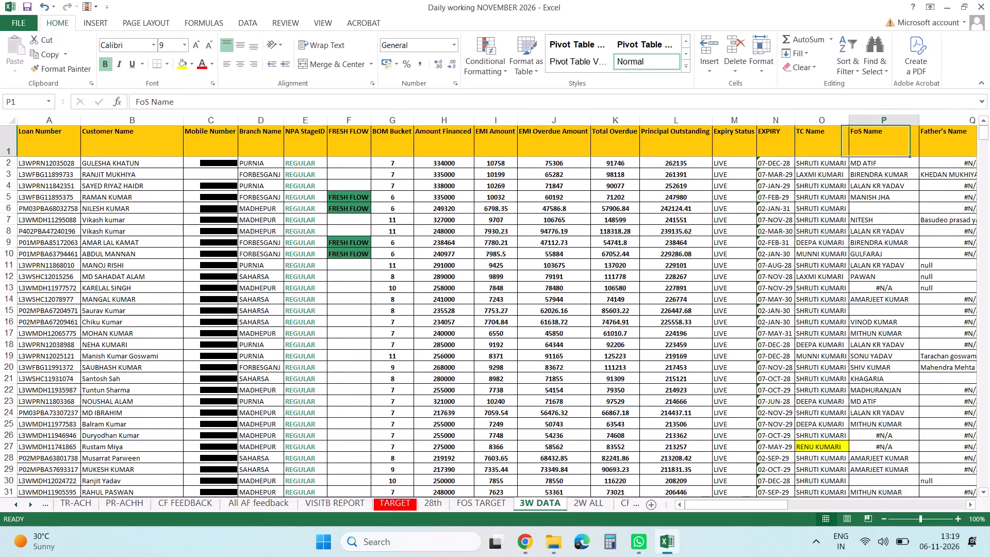
key(Right)
key(Right)
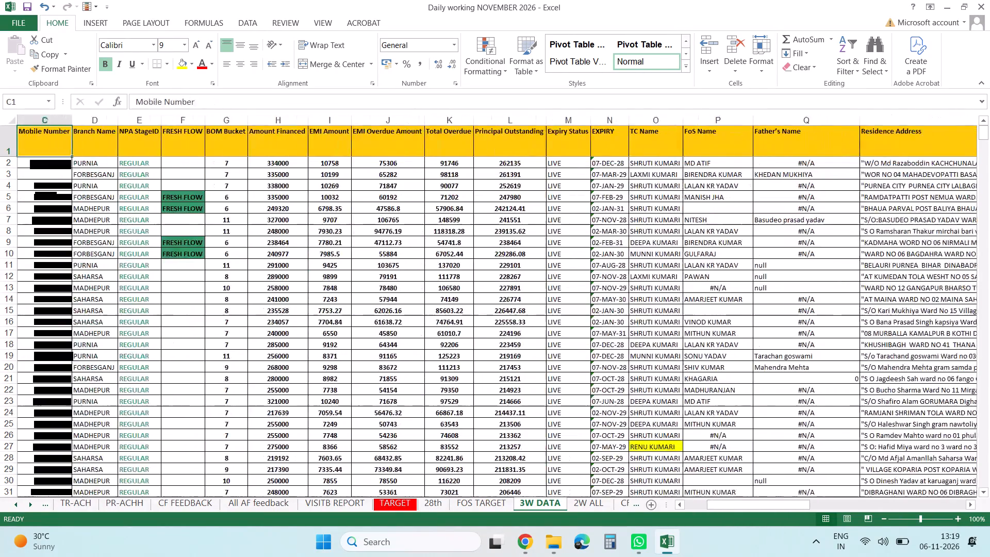
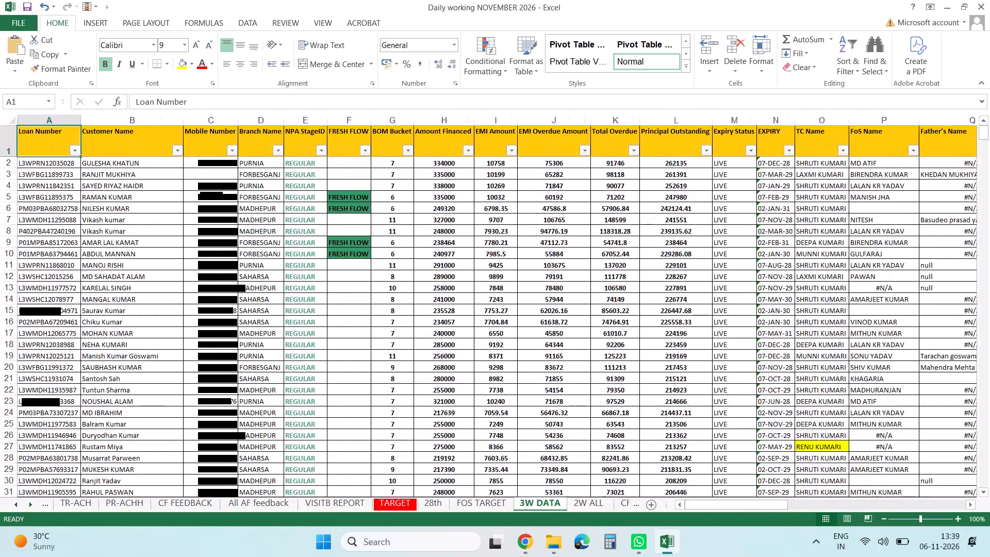
Filter the 3W DATA sheet's Loan Number column by the copied loan number.
click(74, 152)
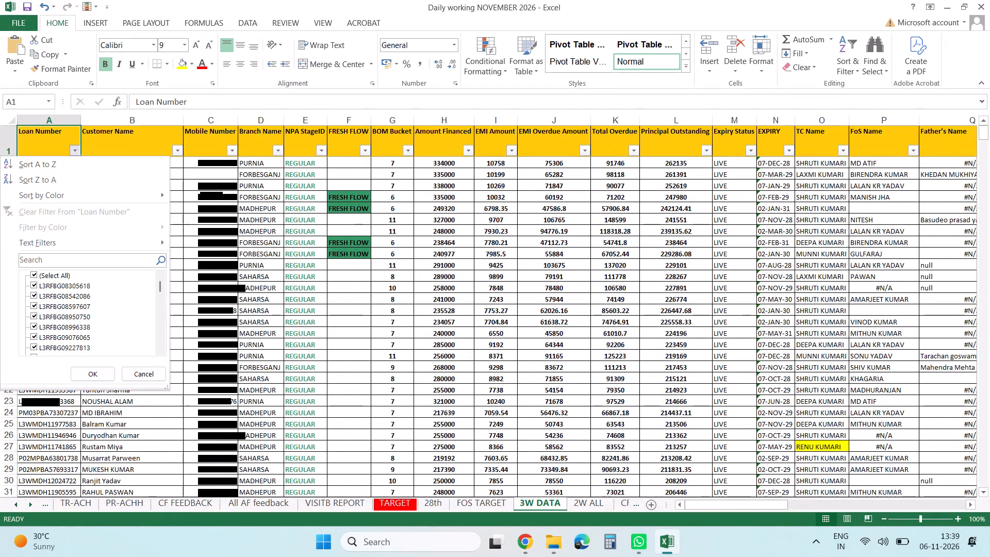
click(87, 257)
key(ctrl+v)
key(Return)
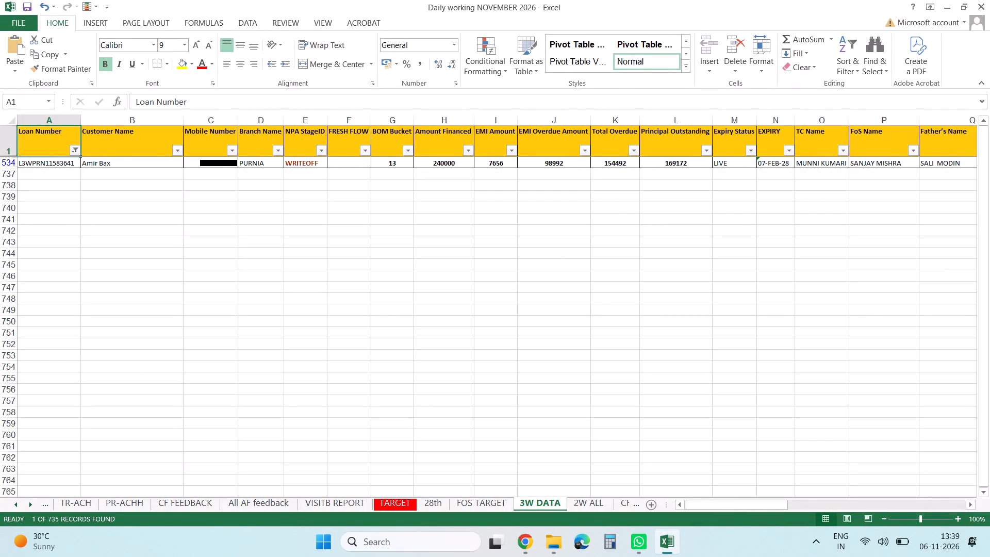
Examine the filtered customer's FoS, address, registration, engine, expiry and outstanding amount details across the row.
click(885, 162)
key(Right)
key(Right)
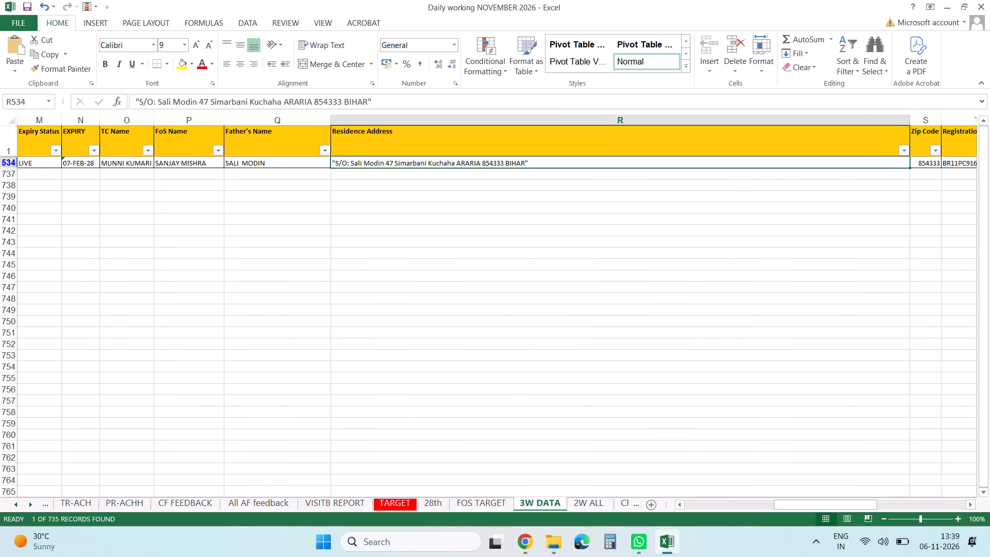
key(Right)
key(Right)
key(Right)
key(Right)
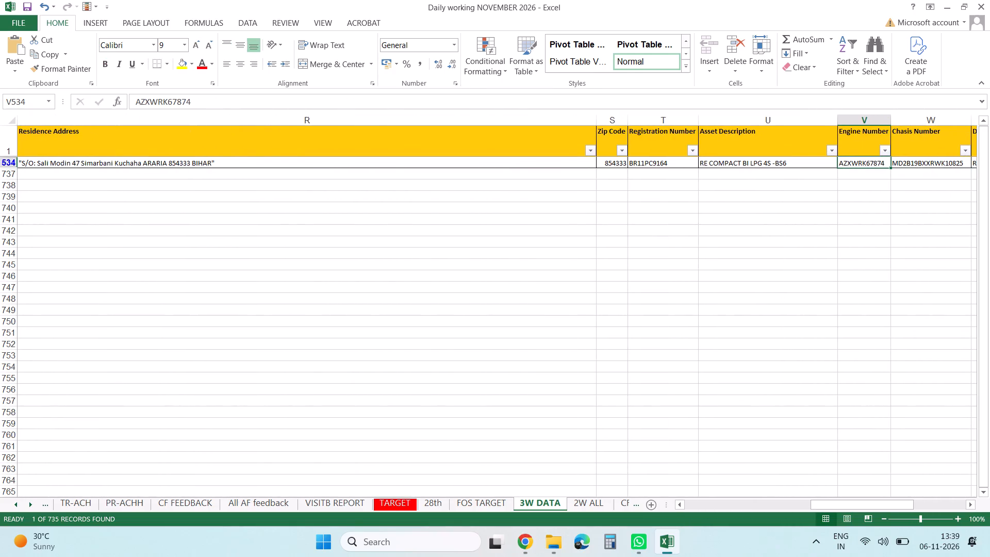
key(Left)
key(Left)
key(Left)
key(Left)
key(Left)
key(Left)
key(Left)
key(Left)
key(Left)
key(Left)
key(Left)
key(Left)
key(Left)
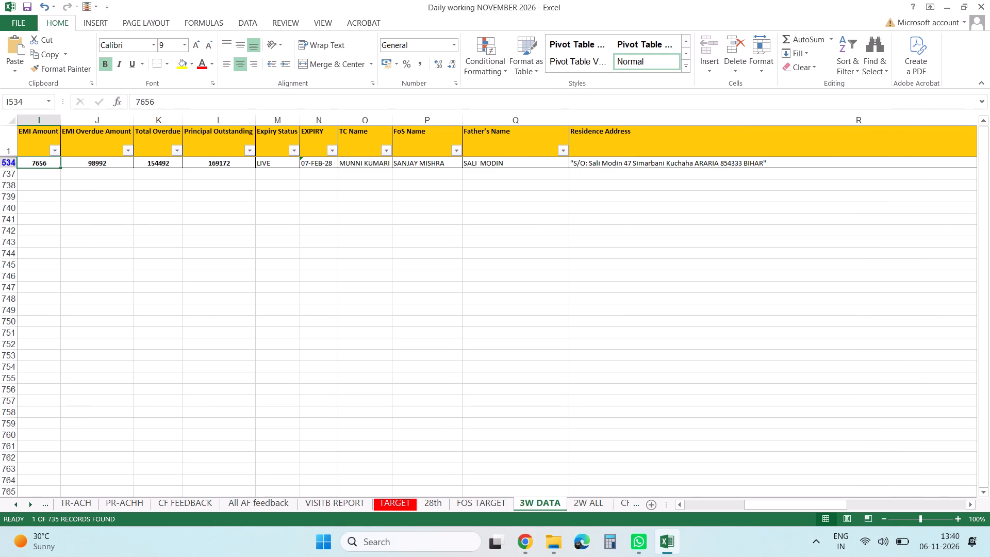
Change the filtered loan's FoS Name to GULFARAJ.
key(Right)
key(Right)
key(Right)
key(Right)
key(Right)
key(Right)
key(Right)
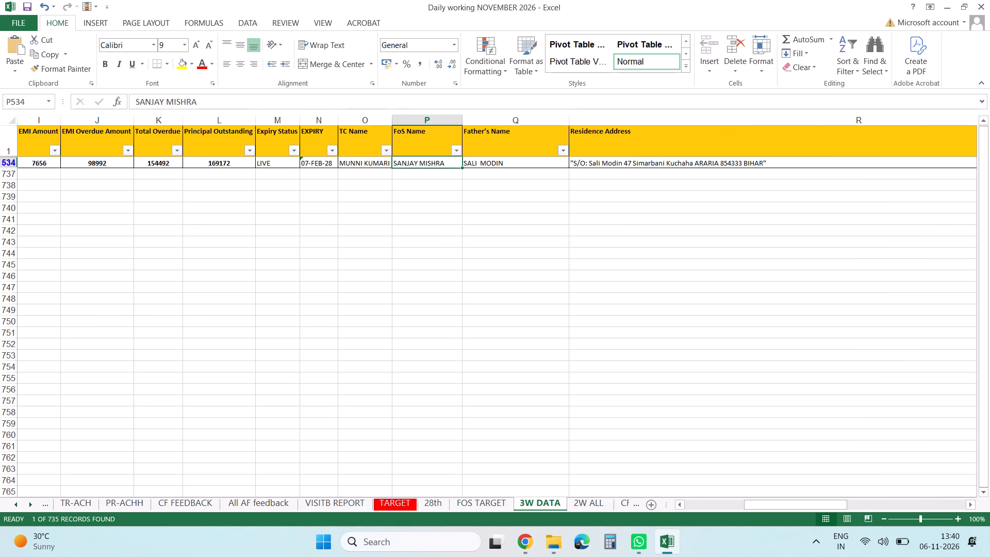
text(gu)
key(Return)
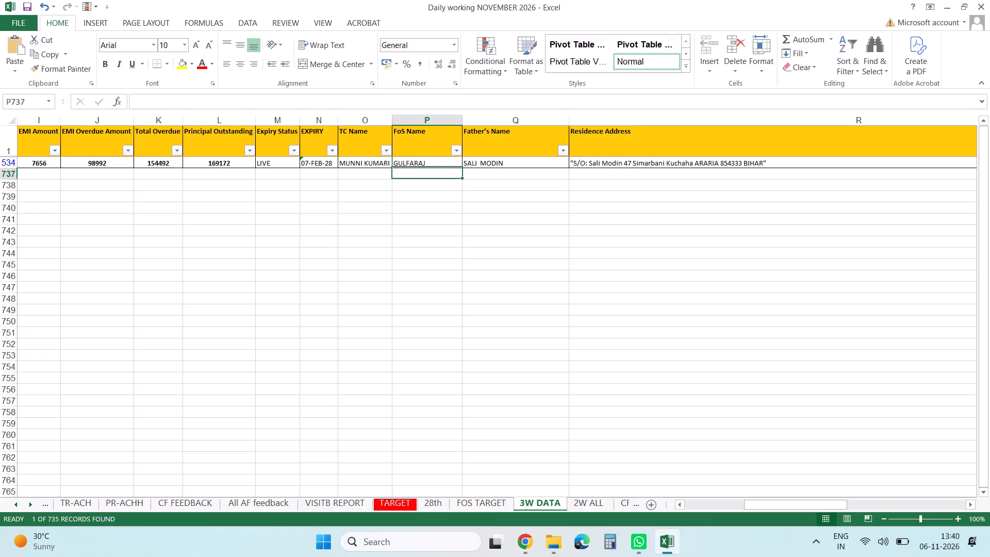
Copy the filtered loan's cells from Loan Number through Branch Name together with their column headers.
key(Up)
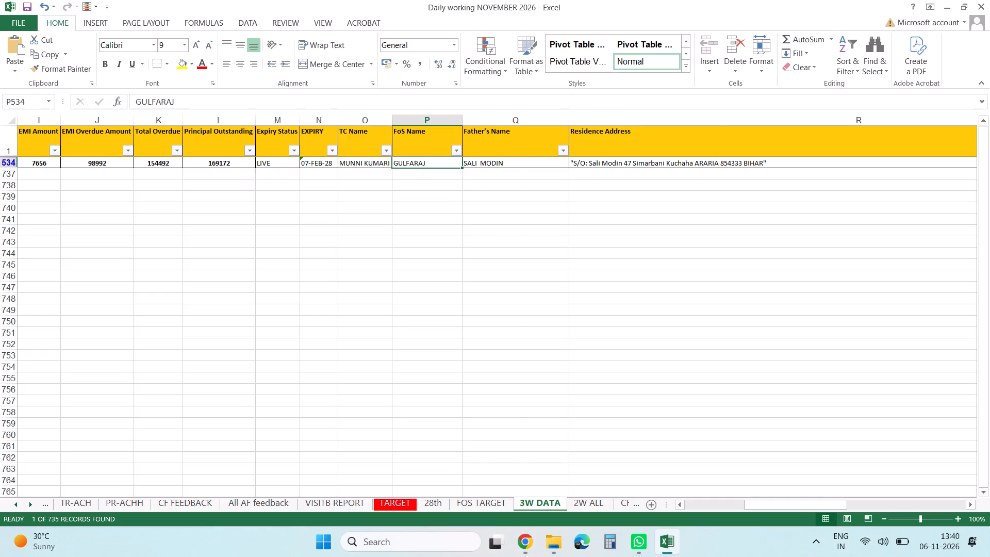
key(ctrl+Left)
key(ctrl+Left)
key(ctrl+Left)
key(ctrl+Left)
key(ctrl+Left)
key(ctrl+Left)
key(ctrl+Left)
key(ctrl+Left)
key(ctrl+Left)
key(ctrl+Left)
key(ctrl+Left)
key(ctrl+Left)
key(ctrl+Left)
key(ctrl+Left)
key(ctrl+Left)
key(ctrl+Left)
key(ctrl+Left)
key(ctrl+Left)
key(ctrl+Left)
key(ctrl+Left)
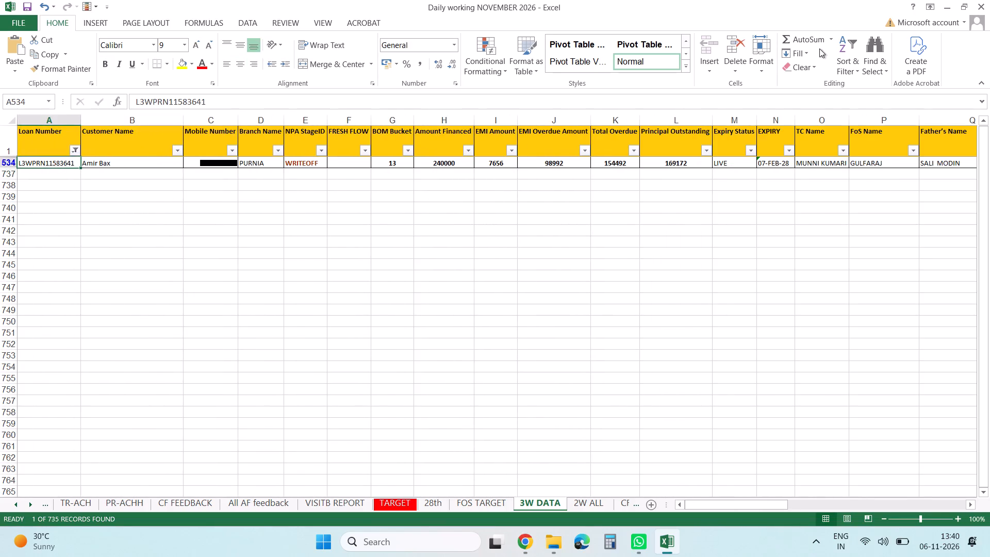
double_click(183, 101)
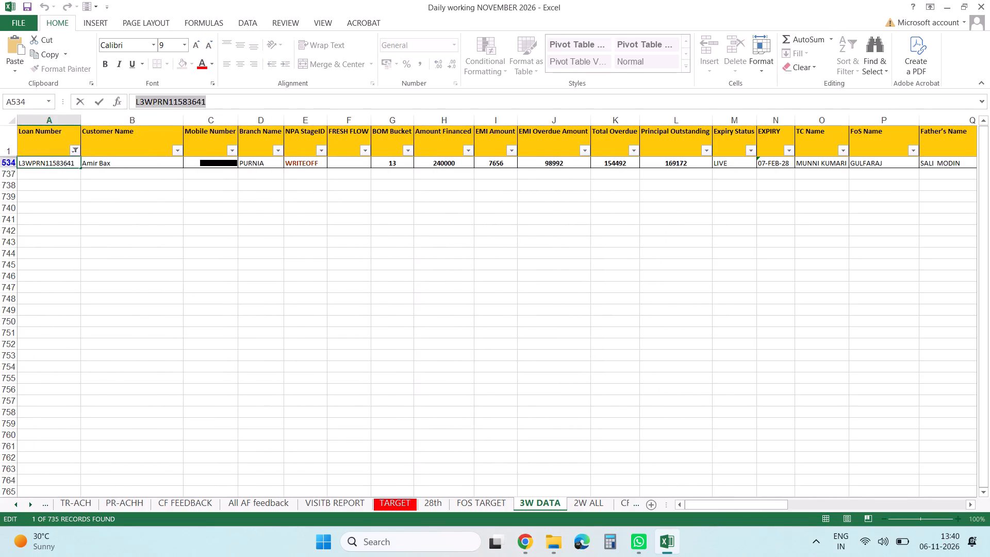
click(253, 211)
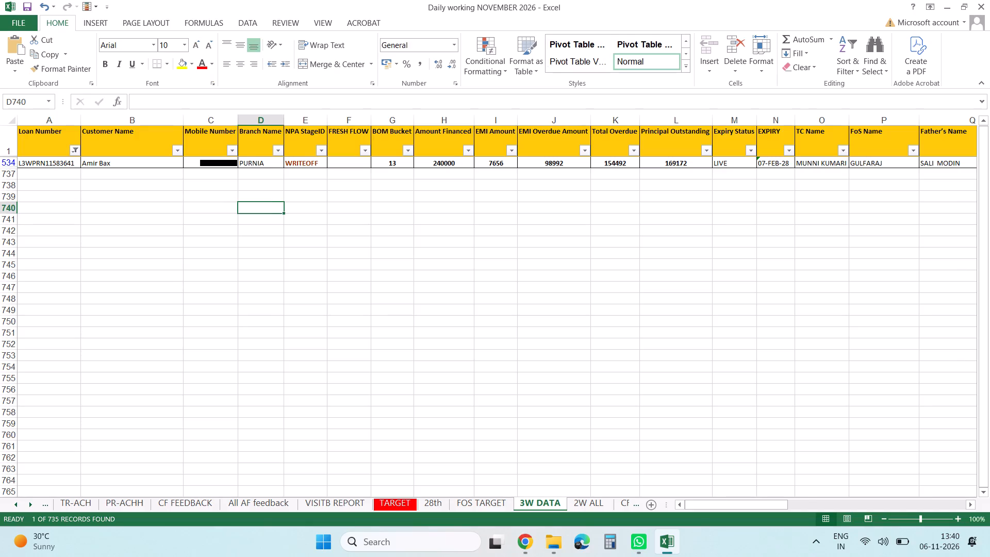
click(67, 160)
key(shift+Right)
key(shift+Right)
key(shift+Right)
key(shift+Up)
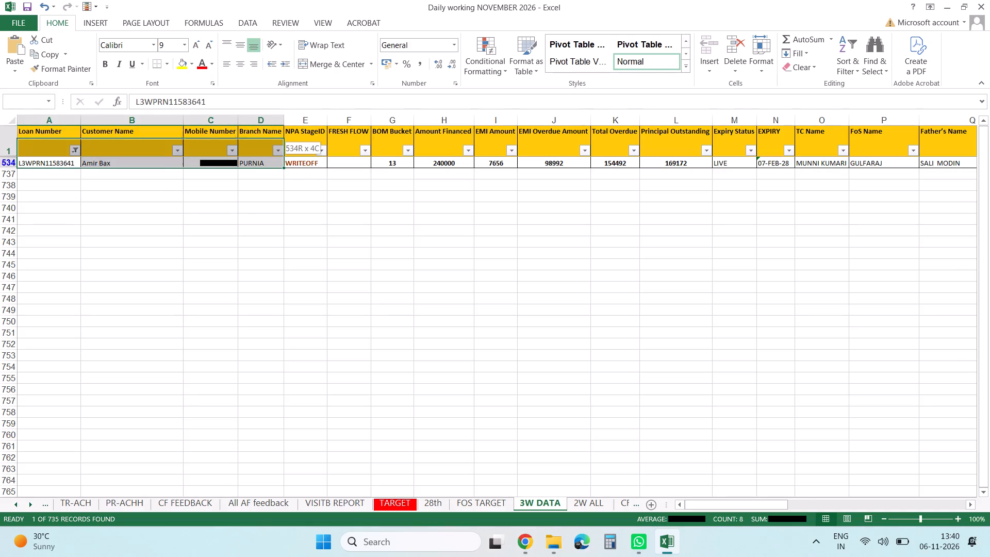
key(ctrl+c)
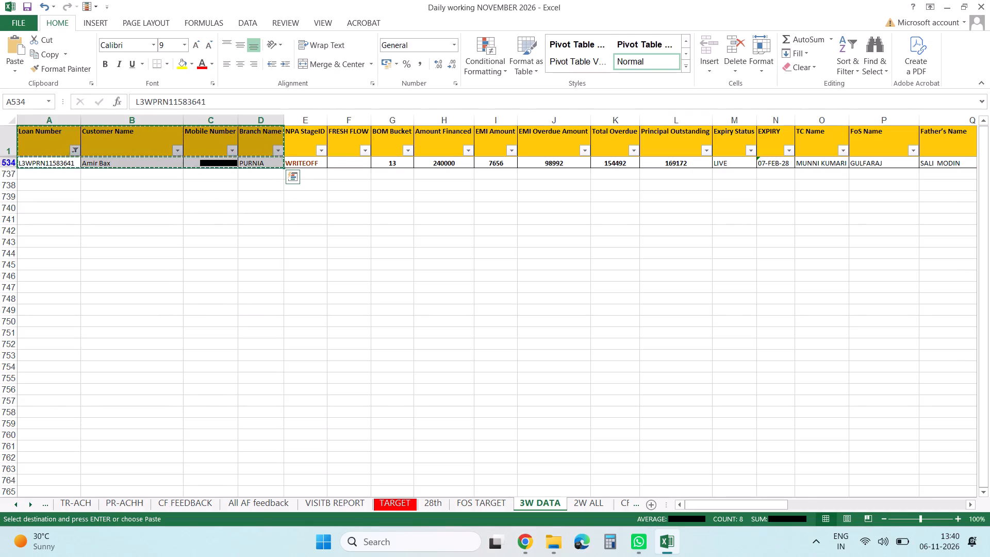